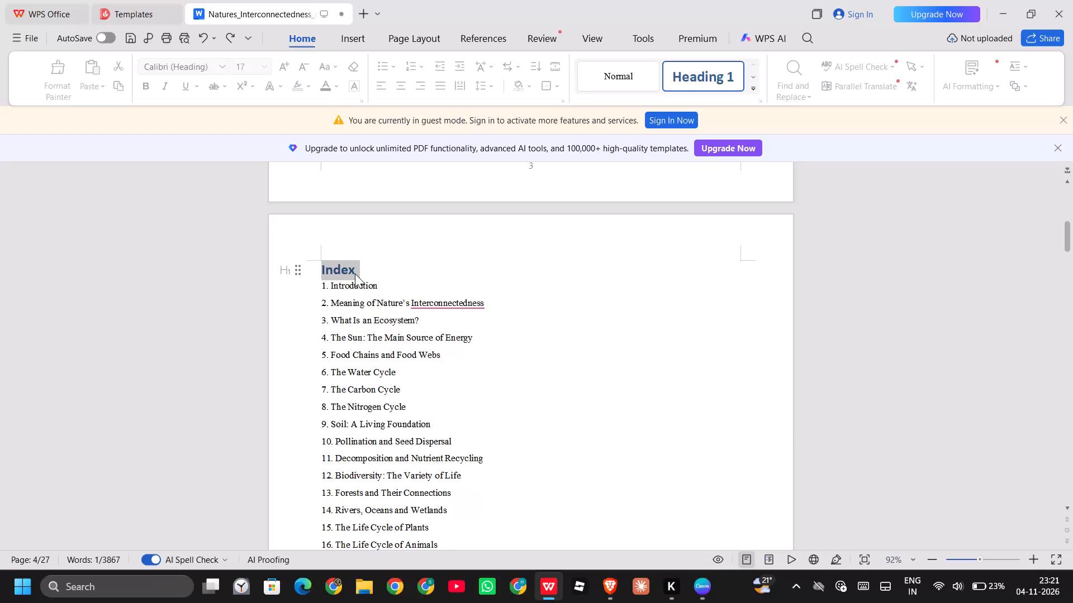
Copy the Index heading from the WPS document and paste it into a new text box on page 3 in Canva.
key("ctrl+c")
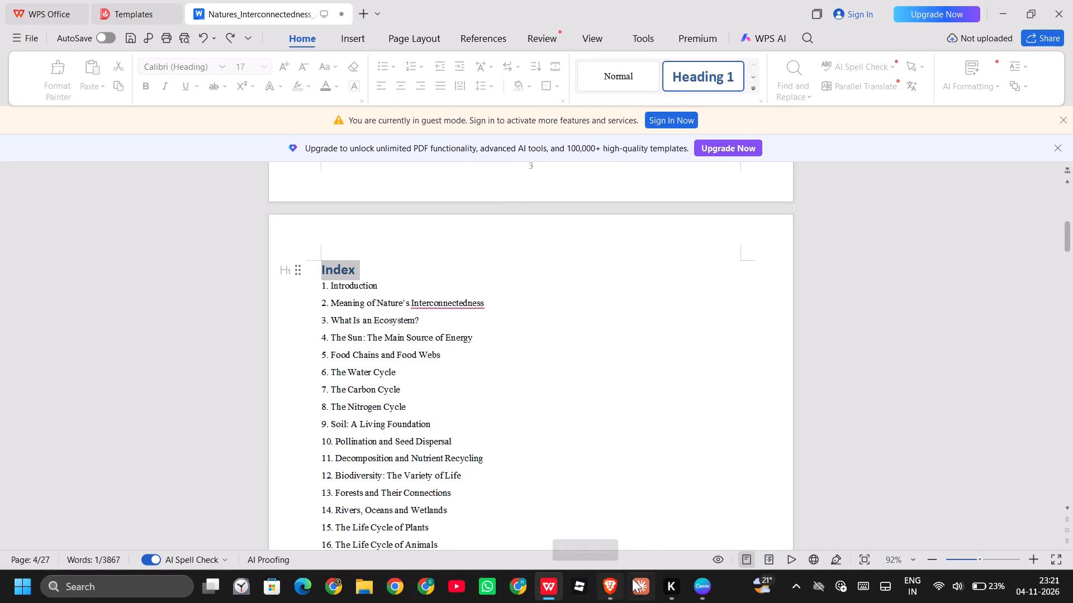
left_click(687, 586)
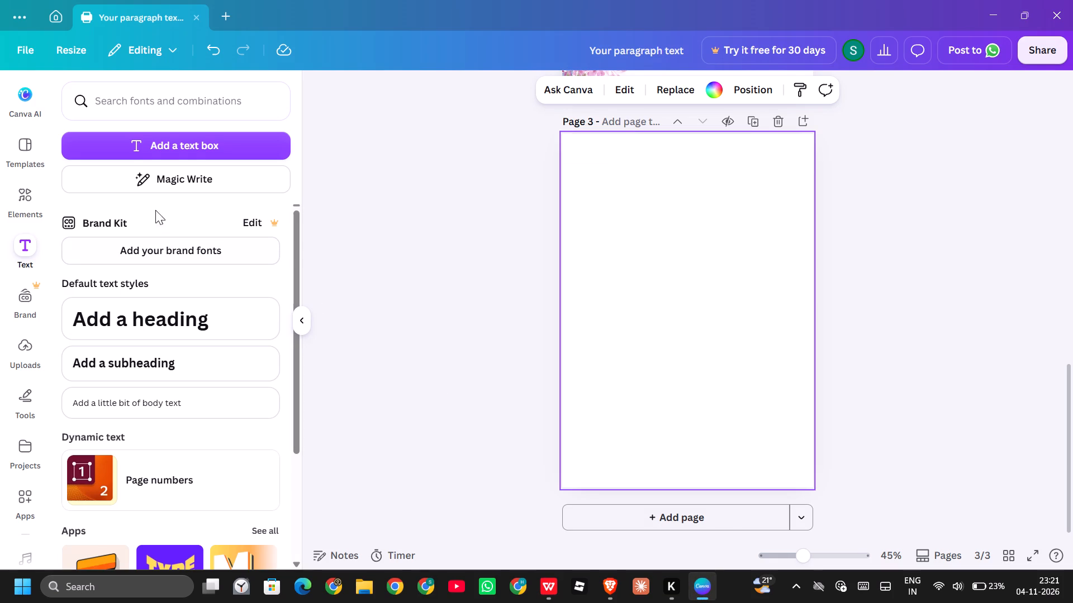
left_click(161, 146)
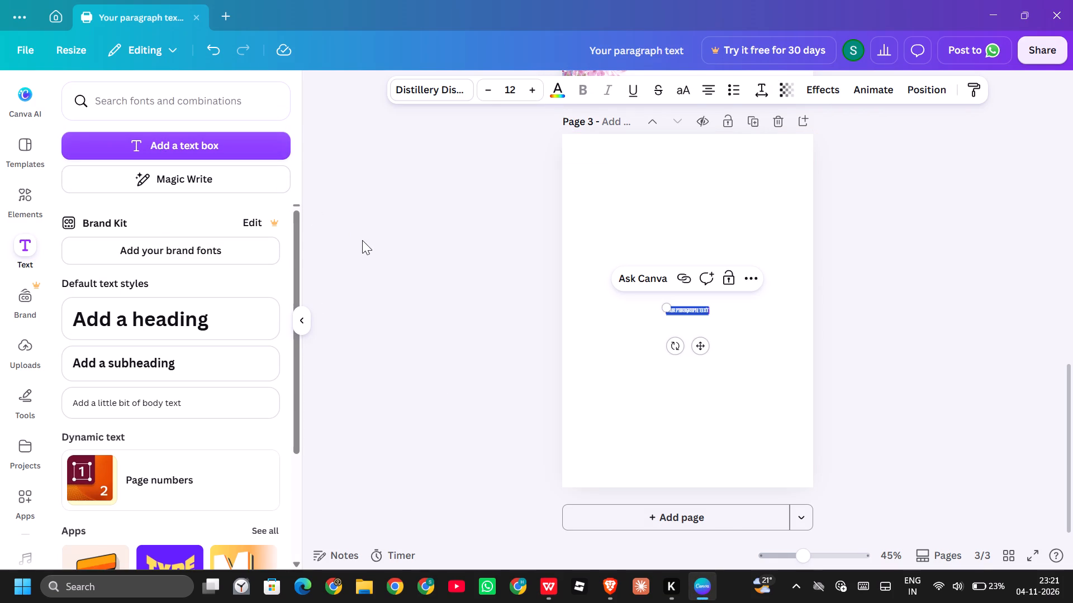
key("ctrl+v")
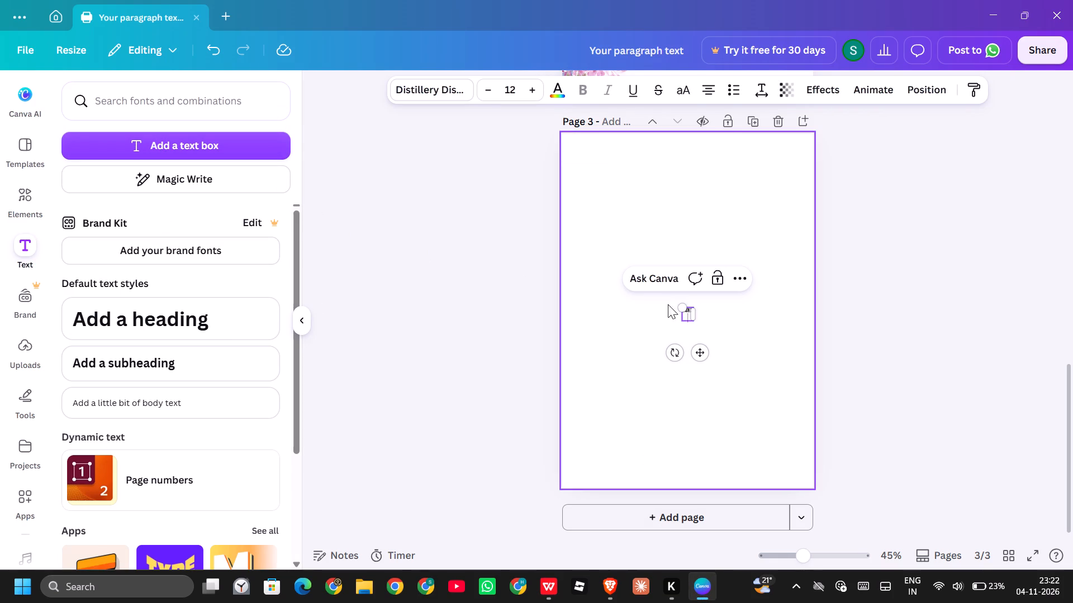
Enlarge the INDEX heading to font size 97, widen its text box, and move it near the top of page 3.
left_click_drag(680, 307, 591, 227)
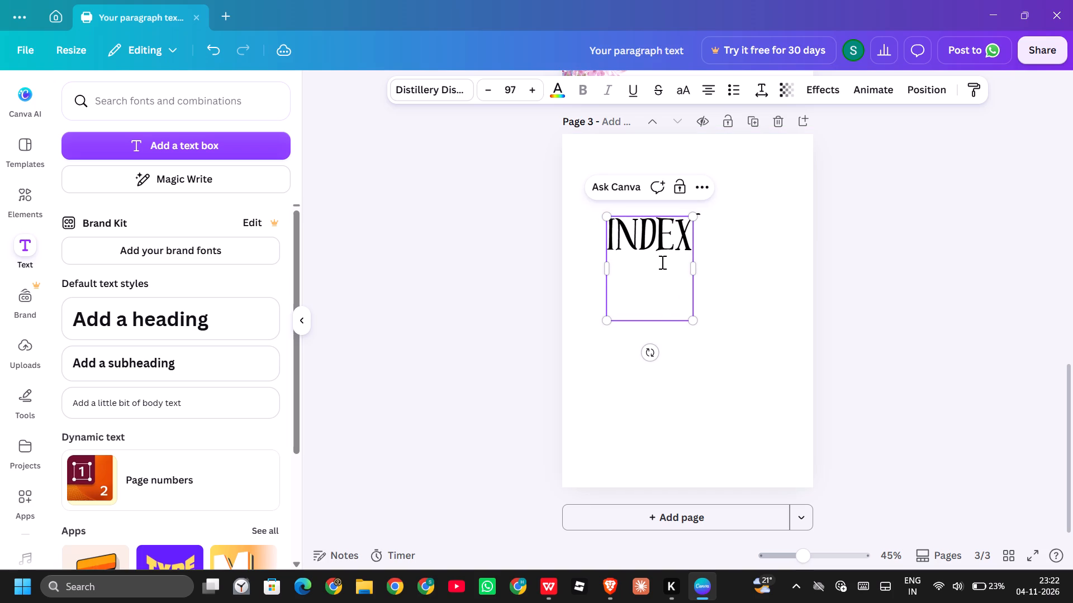
left_click_drag(697, 269, 746, 273)
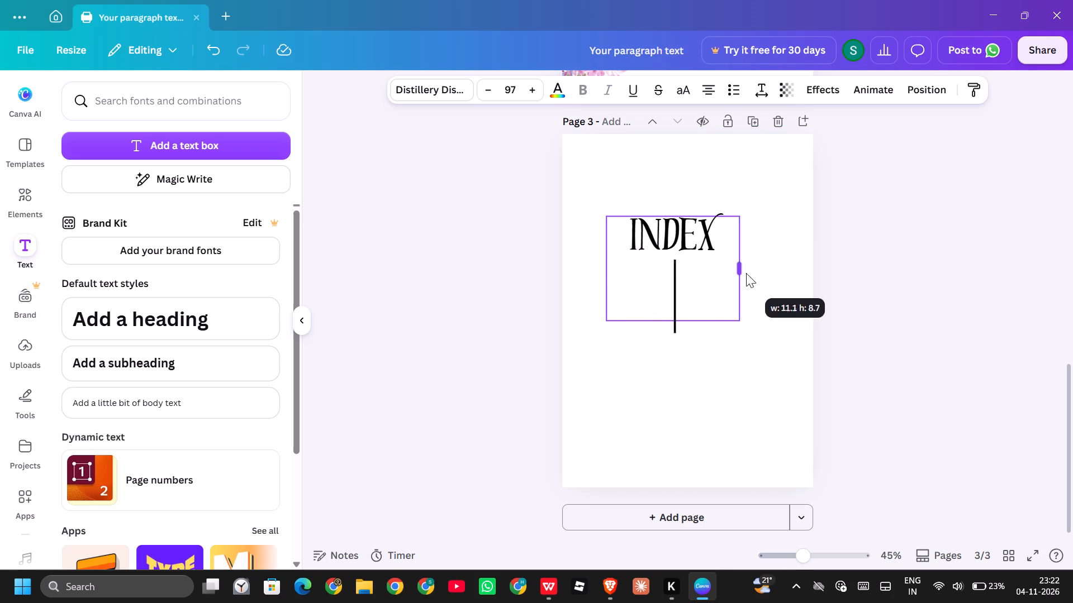
left_click_drag(746, 273, 757, 273)
left_click_drag(706, 269, 707, 253)
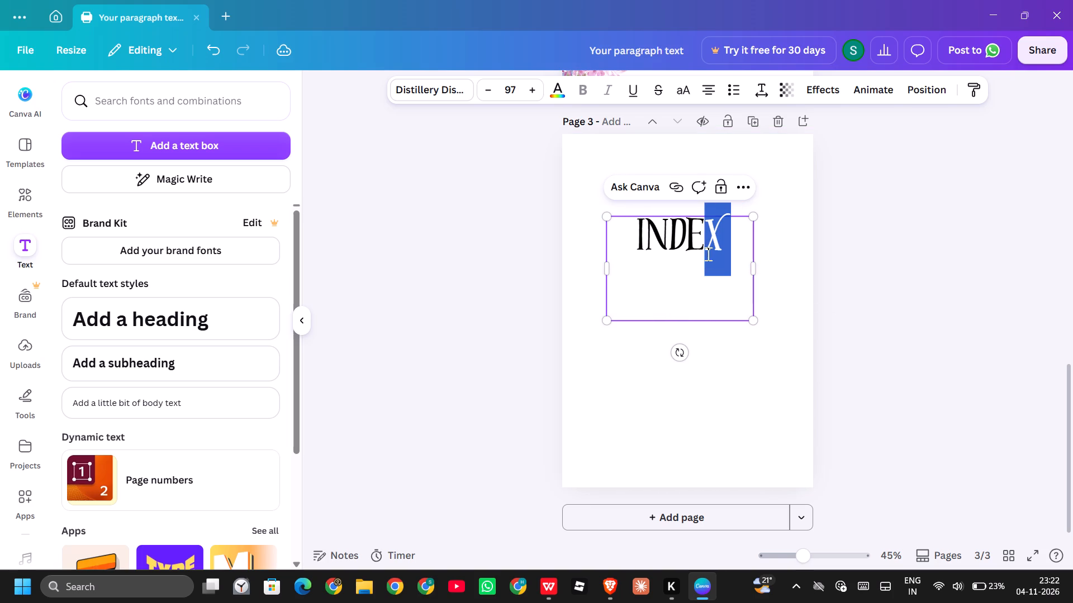
left_click(827, 269)
left_click_drag(697, 229, 697, 181)
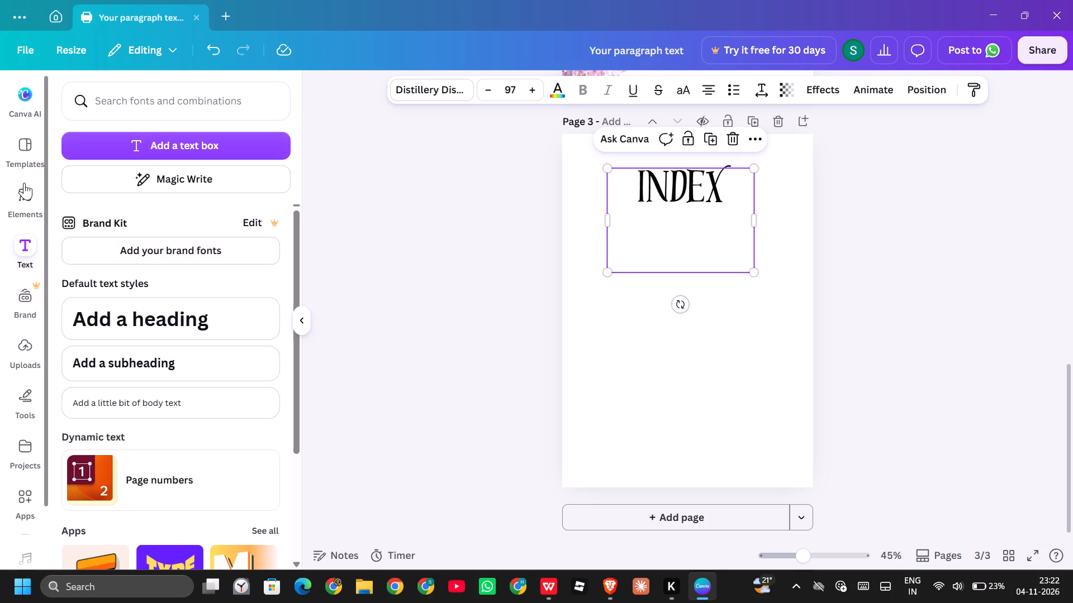
Browse the vines elements and add the purple hanging wisteria arch graphic to page 3.
left_click(22, 188)
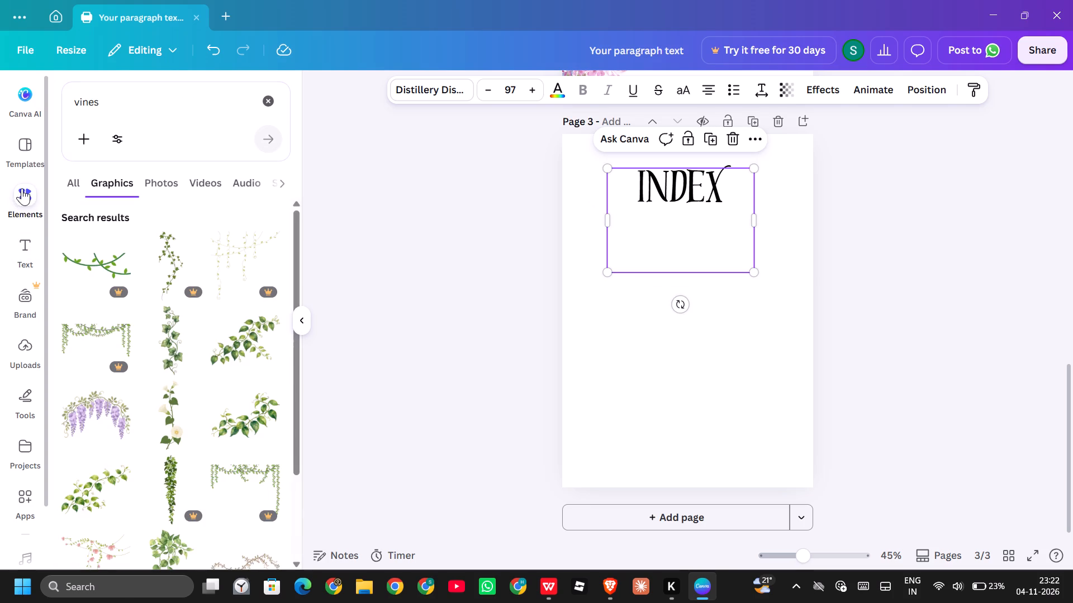
scroll(145, 318, "down", 2)
scroll(145, 318, "up", 3)
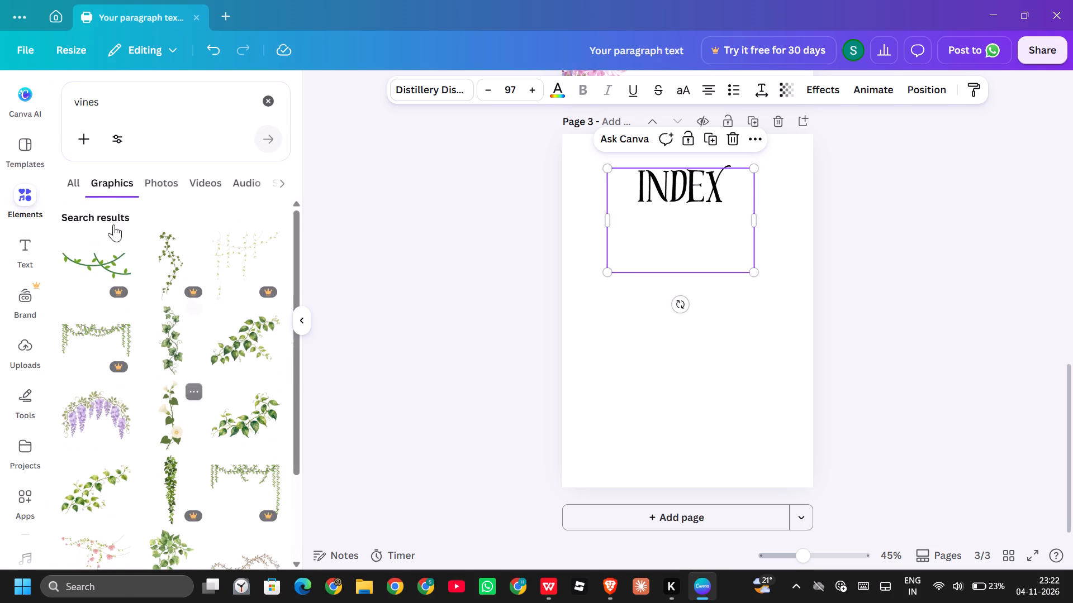
left_click(80, 178)
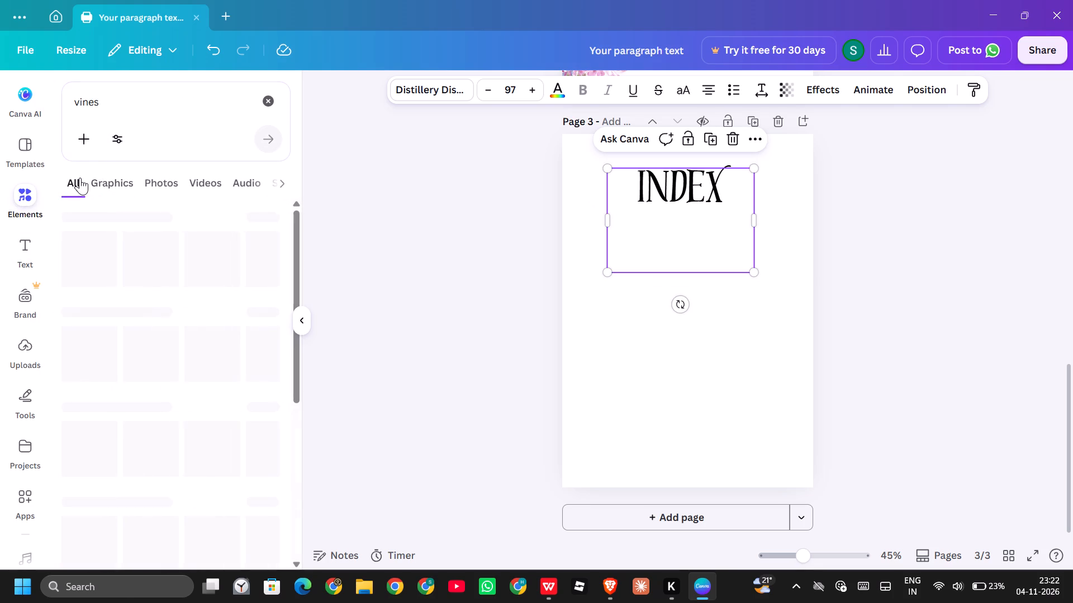
scroll(212, 307, "down", 1)
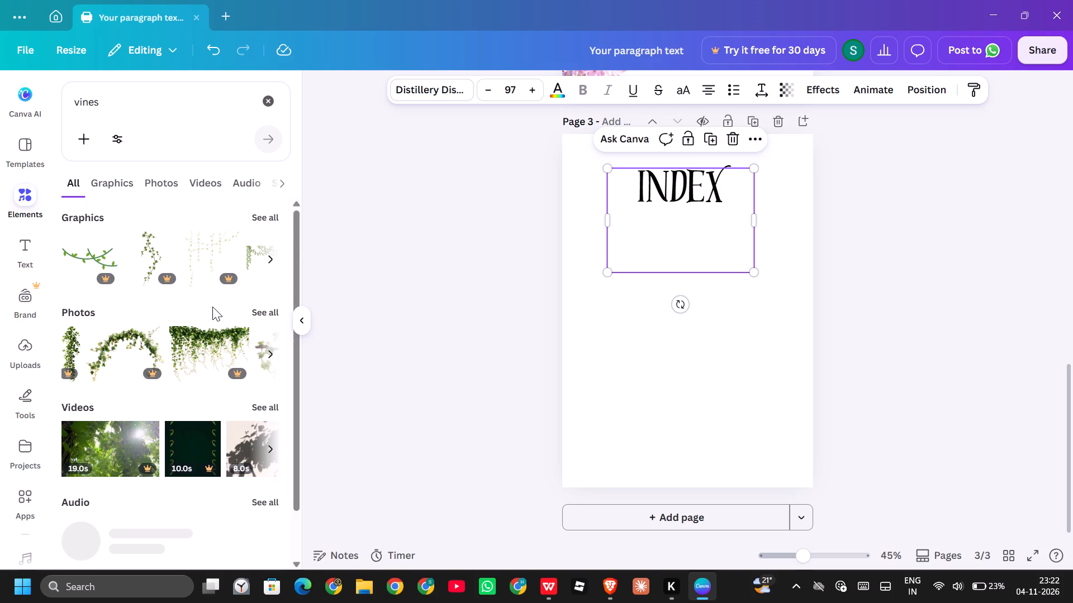
scroll(212, 307, "down", 1)
scroll(212, 307, "up", 2)
left_click(265, 252)
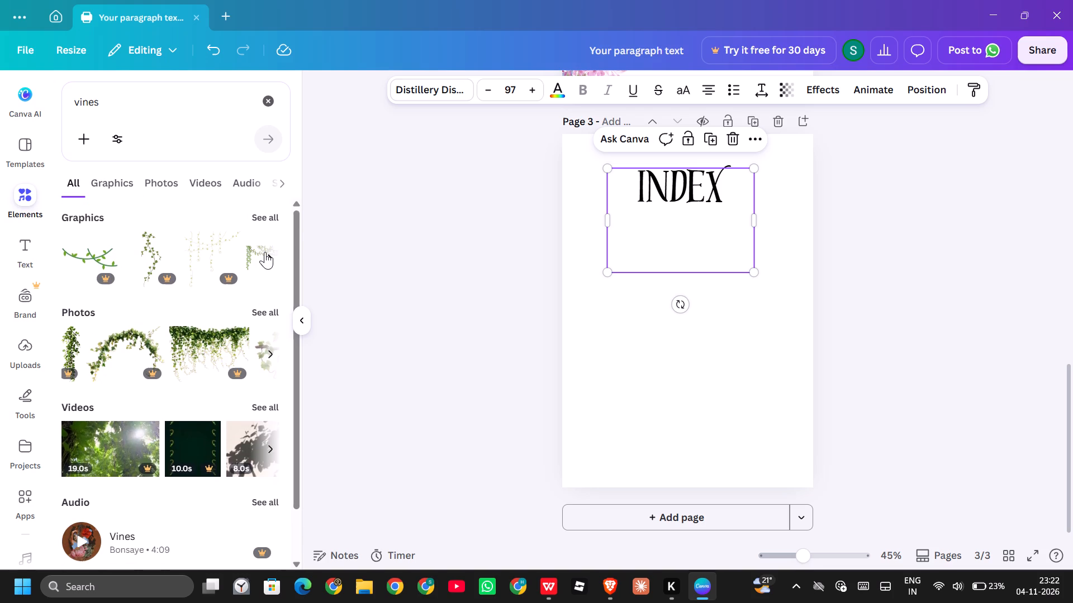
left_click(265, 252)
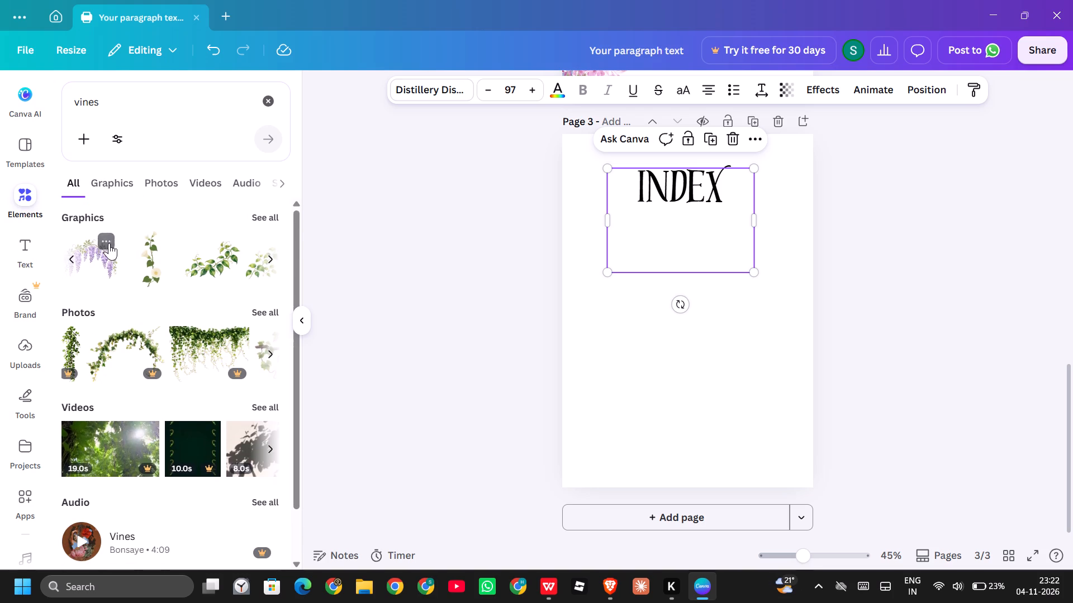
left_click(103, 252)
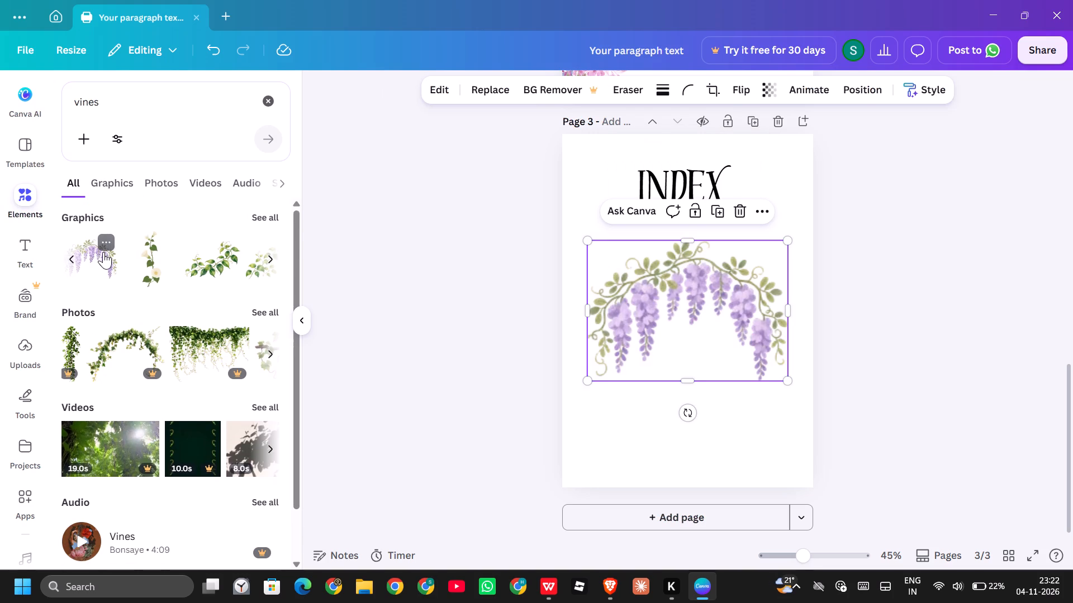
Flip the wisteria horizontally and fit it, shrunk and partly off the page, into page 3's upper-right corner beside the INDEX heading.
left_click_drag(645, 341, 644, 238)
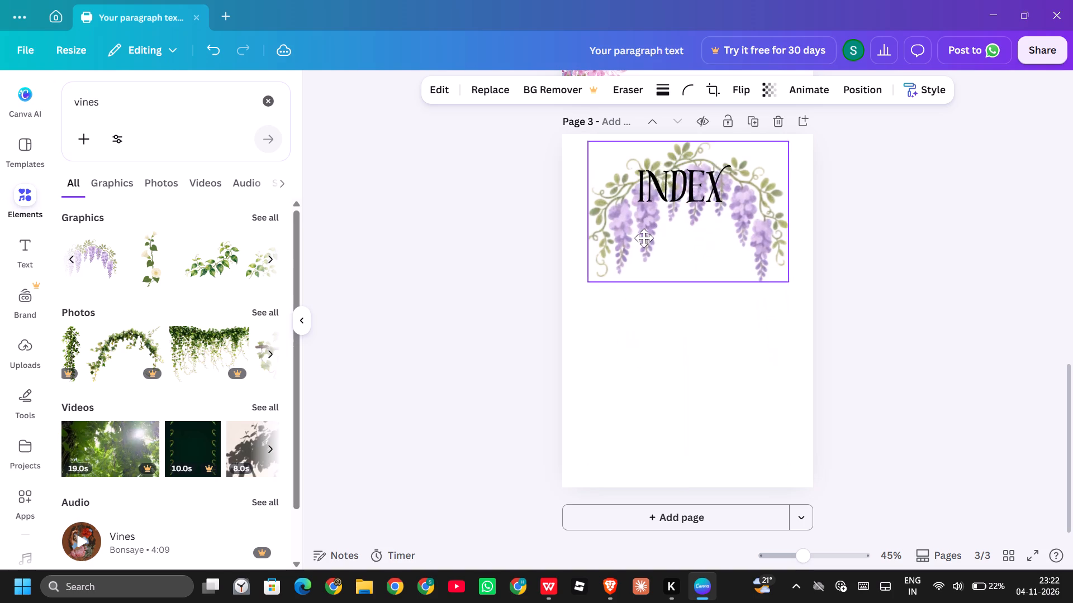
left_click_drag(644, 238, 563, 205)
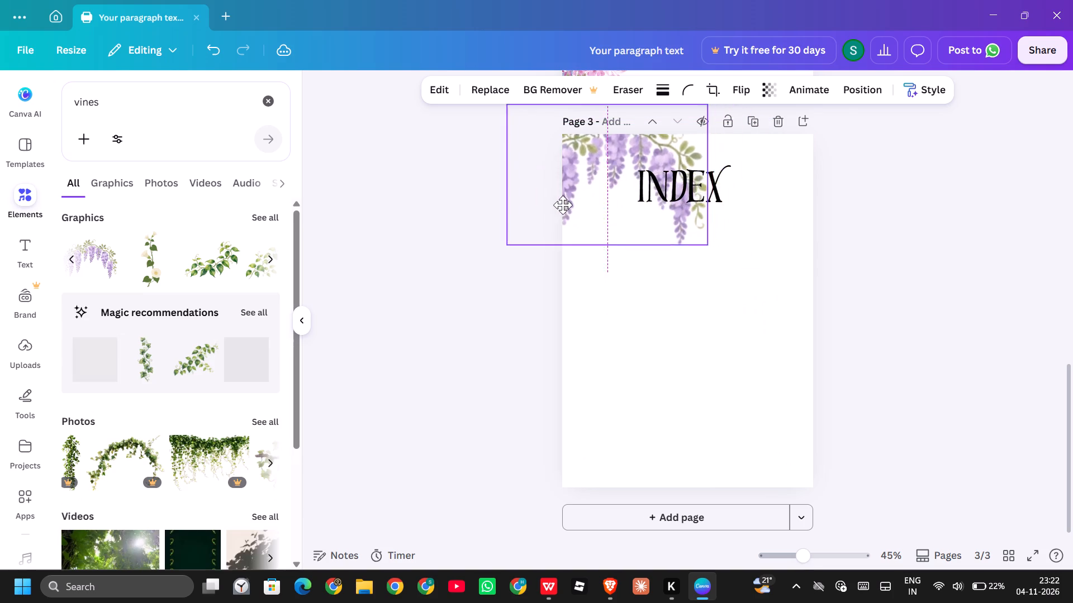
left_click_drag(563, 205, 725, 208)
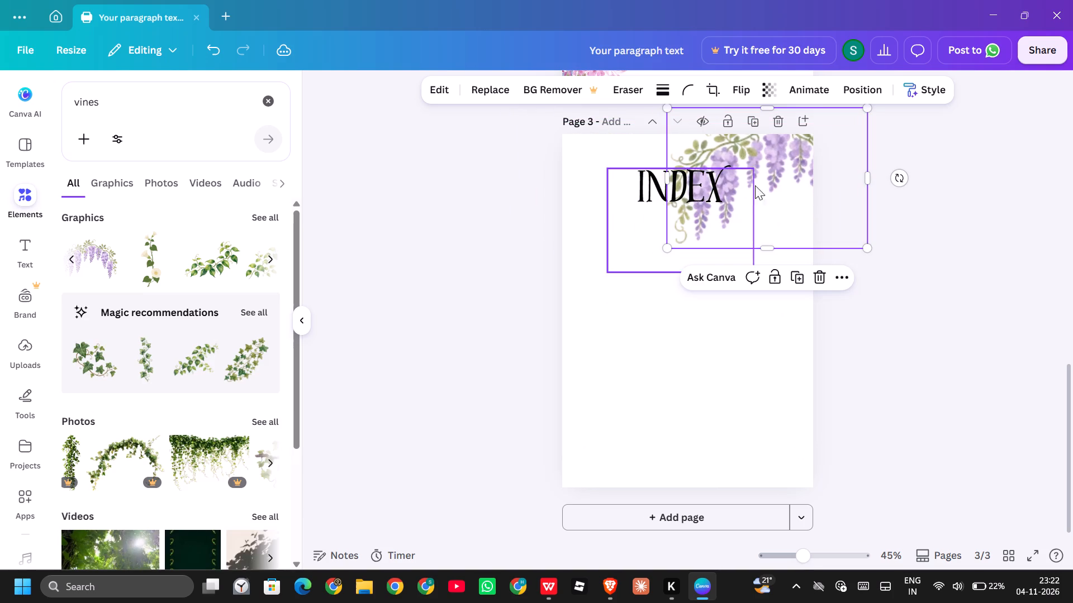
left_click(748, 92)
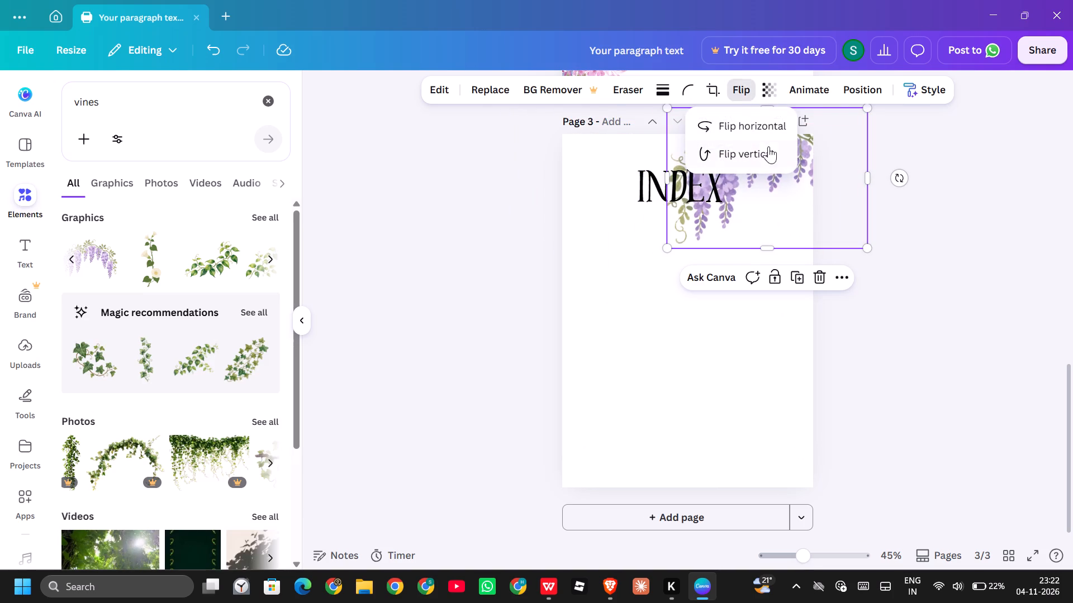
left_click(754, 125)
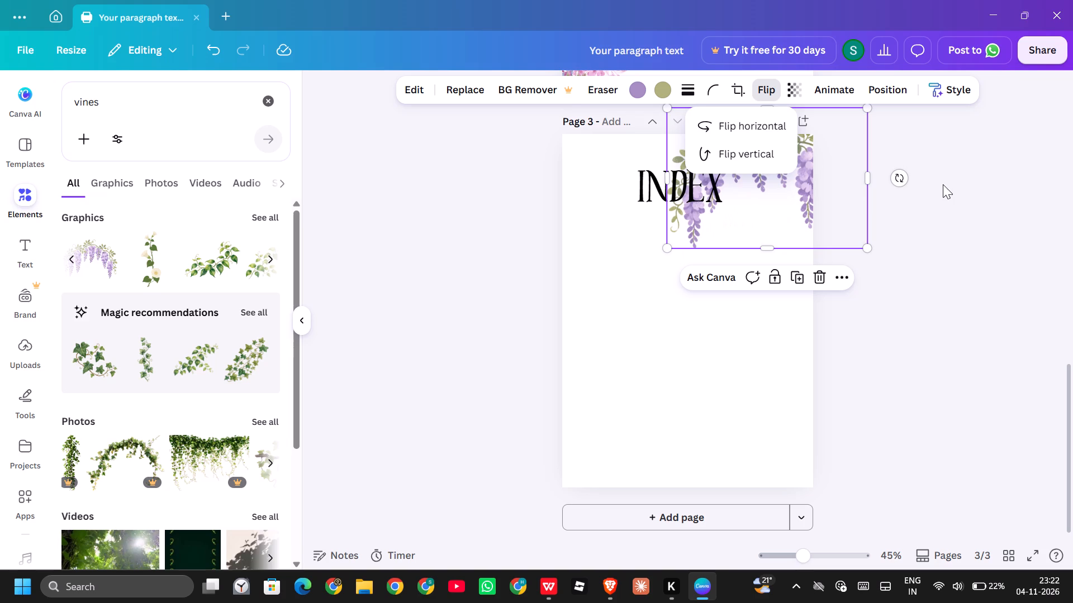
left_click(944, 184)
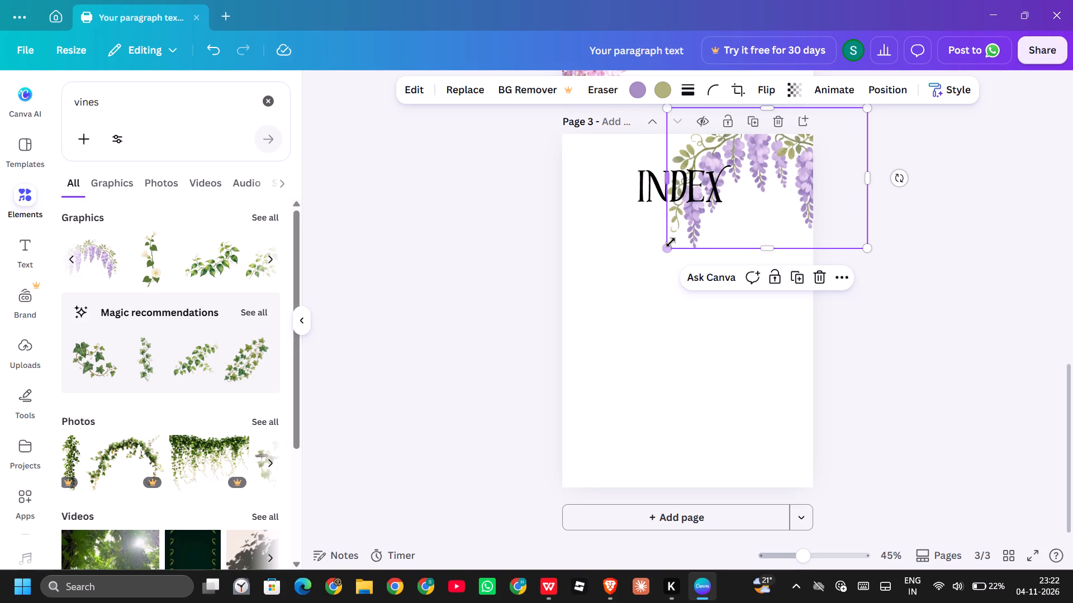
left_click_drag(670, 243, 716, 212)
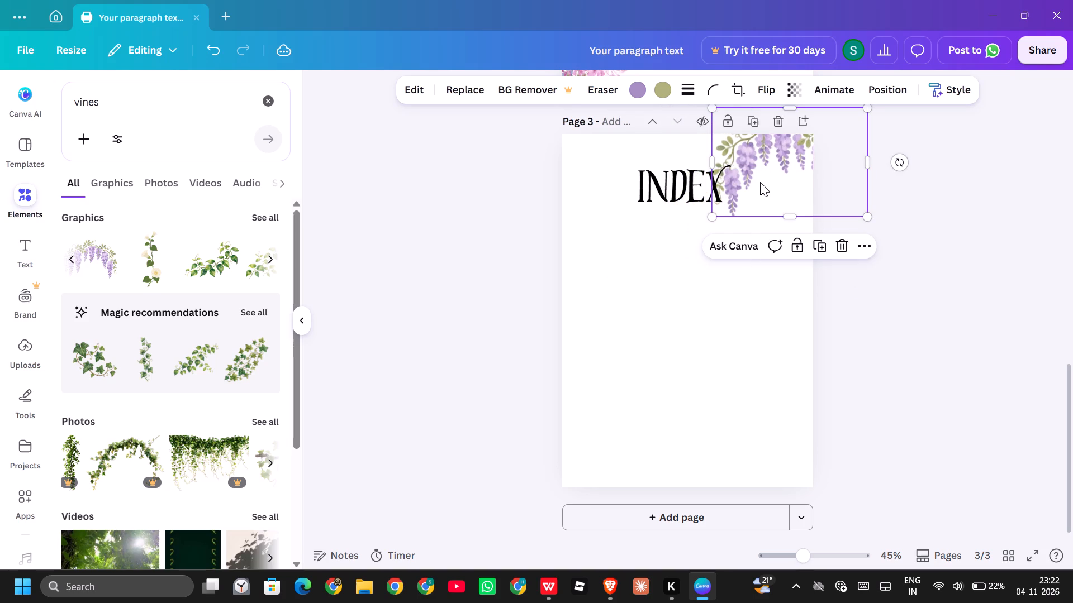
left_click_drag(763, 179, 818, 168)
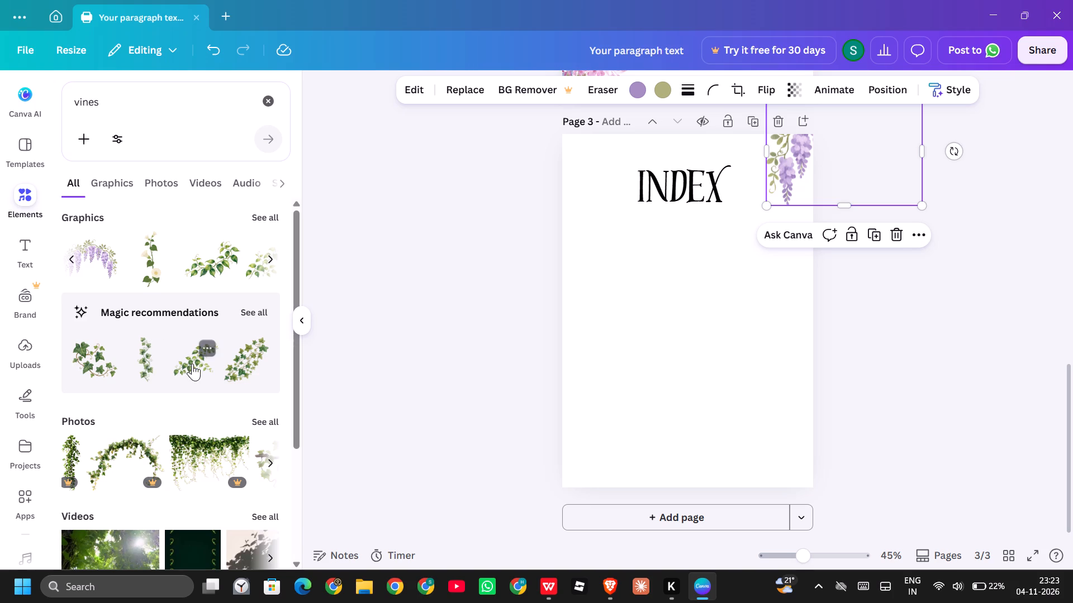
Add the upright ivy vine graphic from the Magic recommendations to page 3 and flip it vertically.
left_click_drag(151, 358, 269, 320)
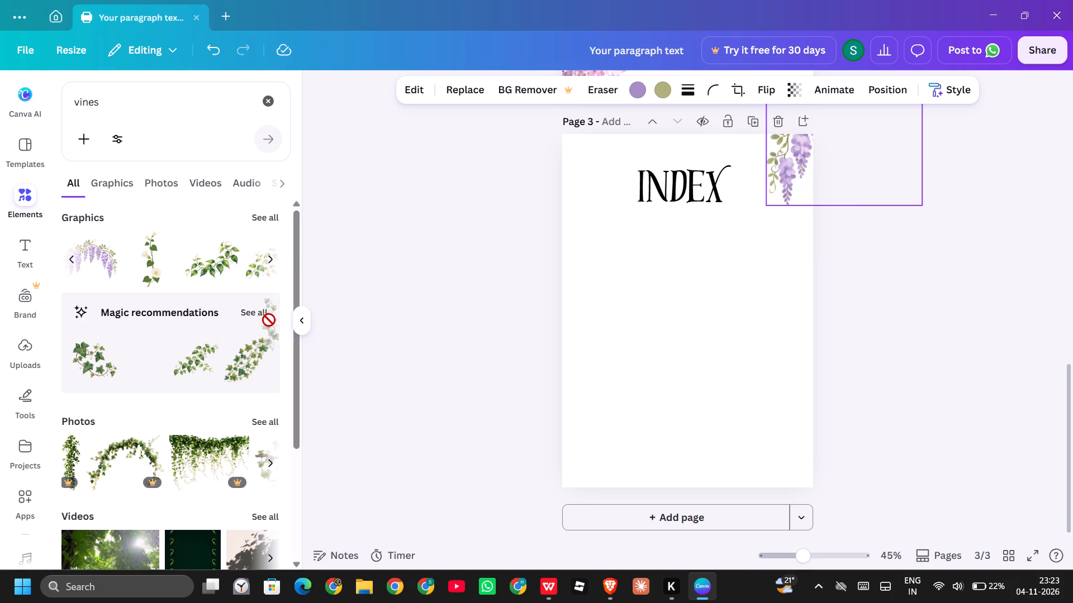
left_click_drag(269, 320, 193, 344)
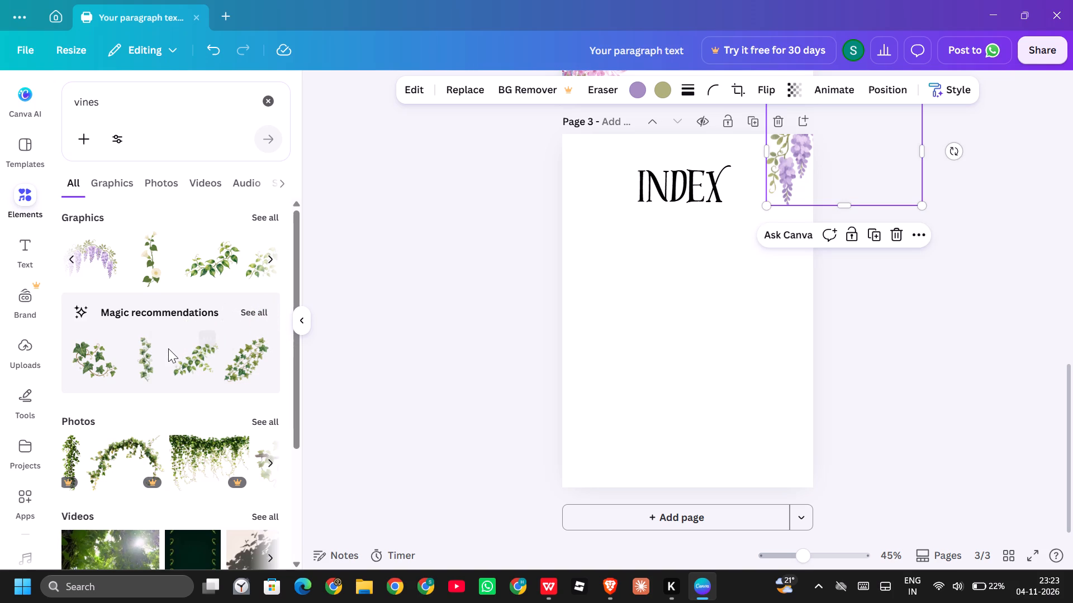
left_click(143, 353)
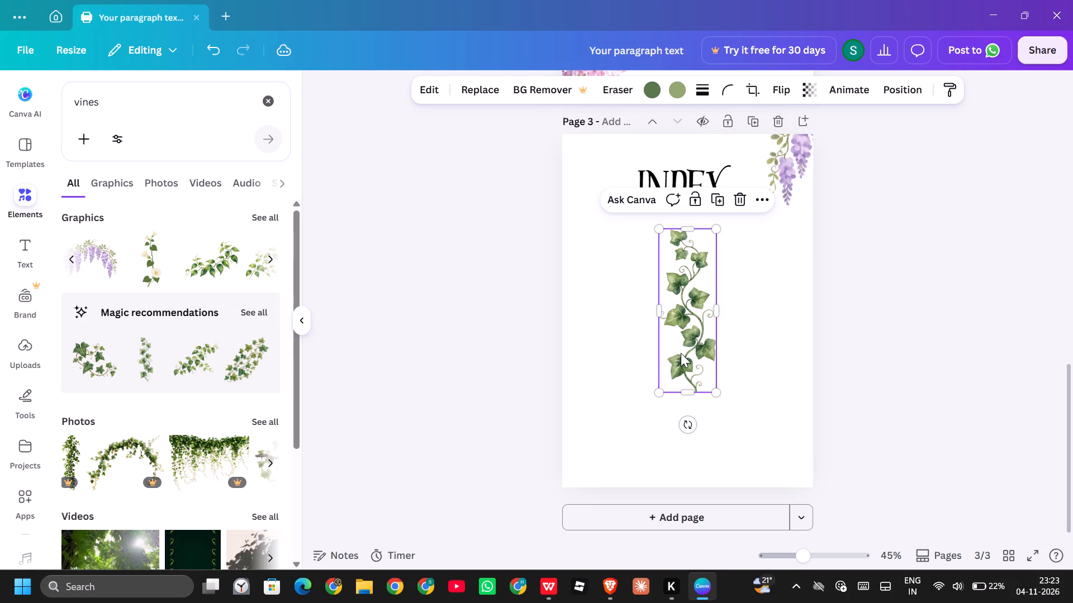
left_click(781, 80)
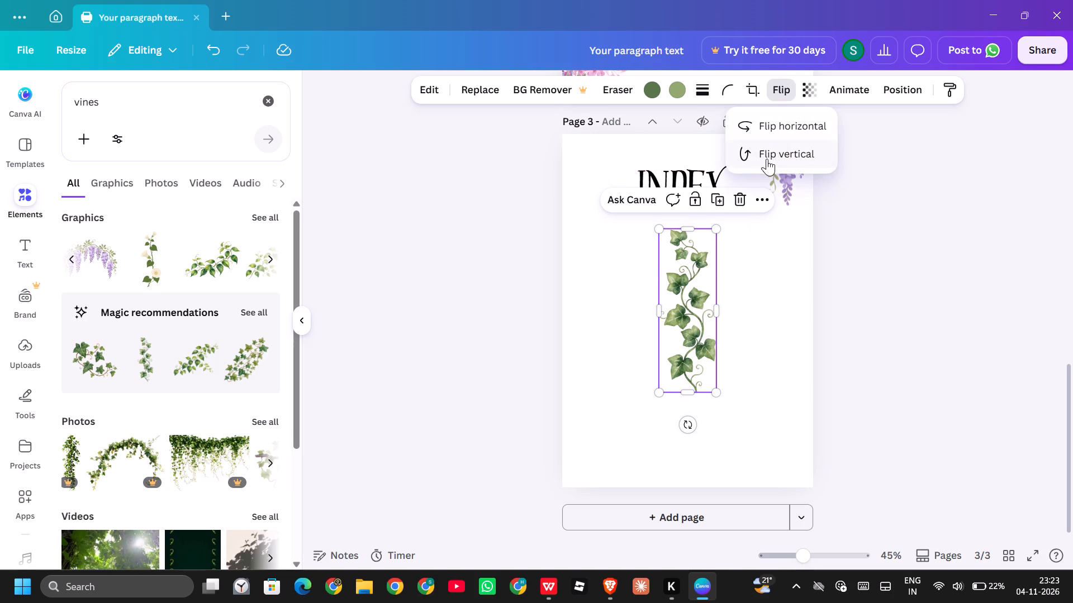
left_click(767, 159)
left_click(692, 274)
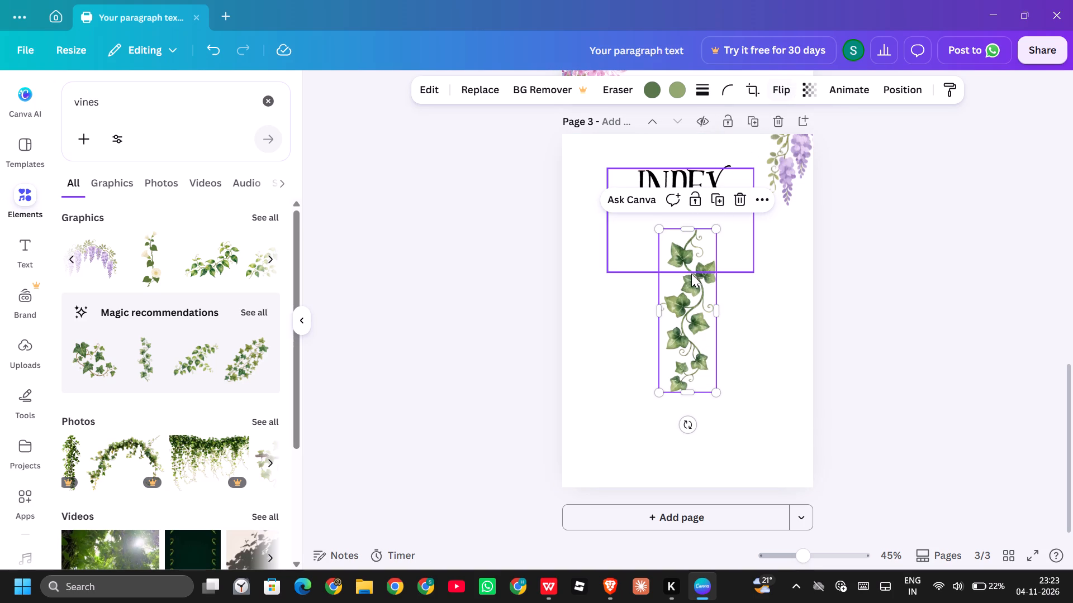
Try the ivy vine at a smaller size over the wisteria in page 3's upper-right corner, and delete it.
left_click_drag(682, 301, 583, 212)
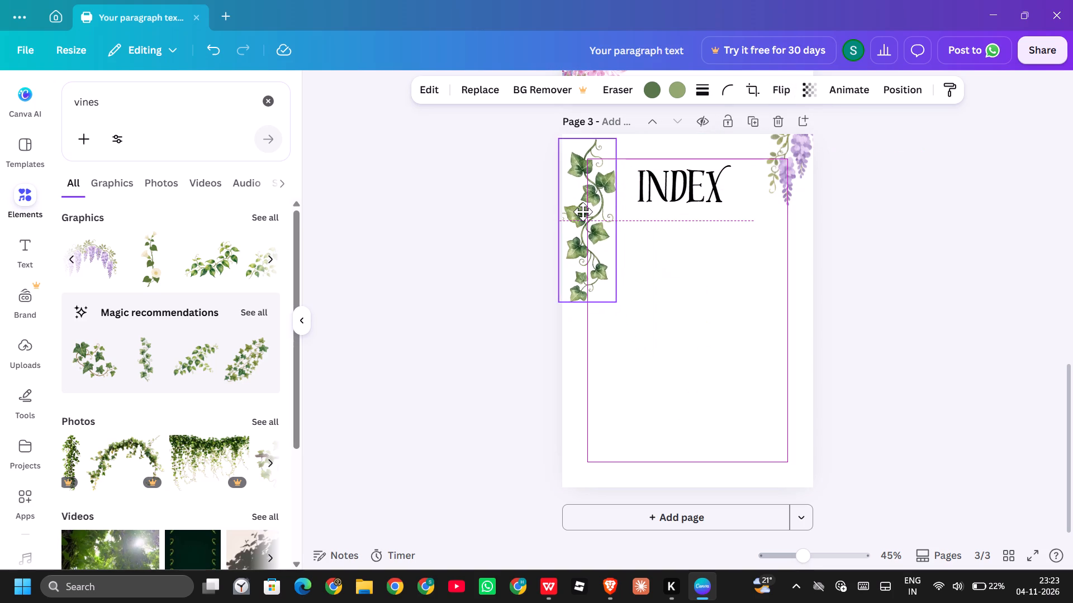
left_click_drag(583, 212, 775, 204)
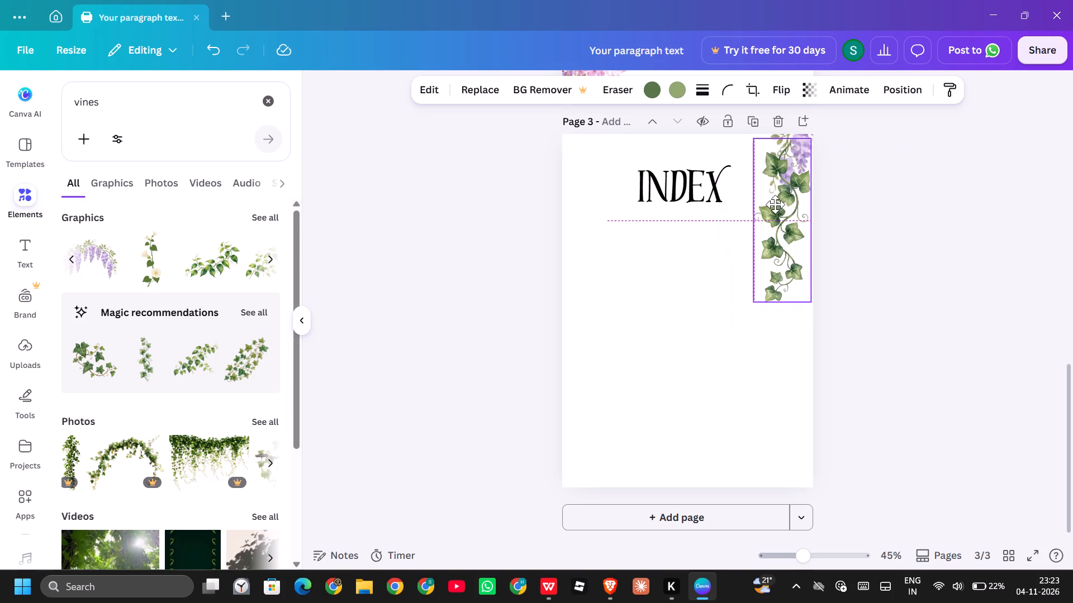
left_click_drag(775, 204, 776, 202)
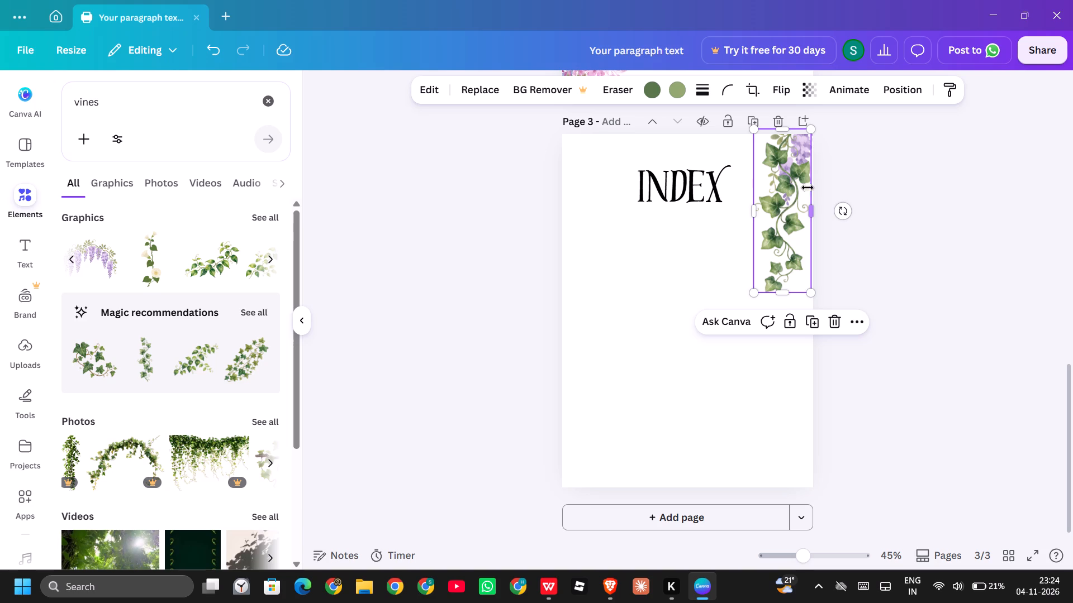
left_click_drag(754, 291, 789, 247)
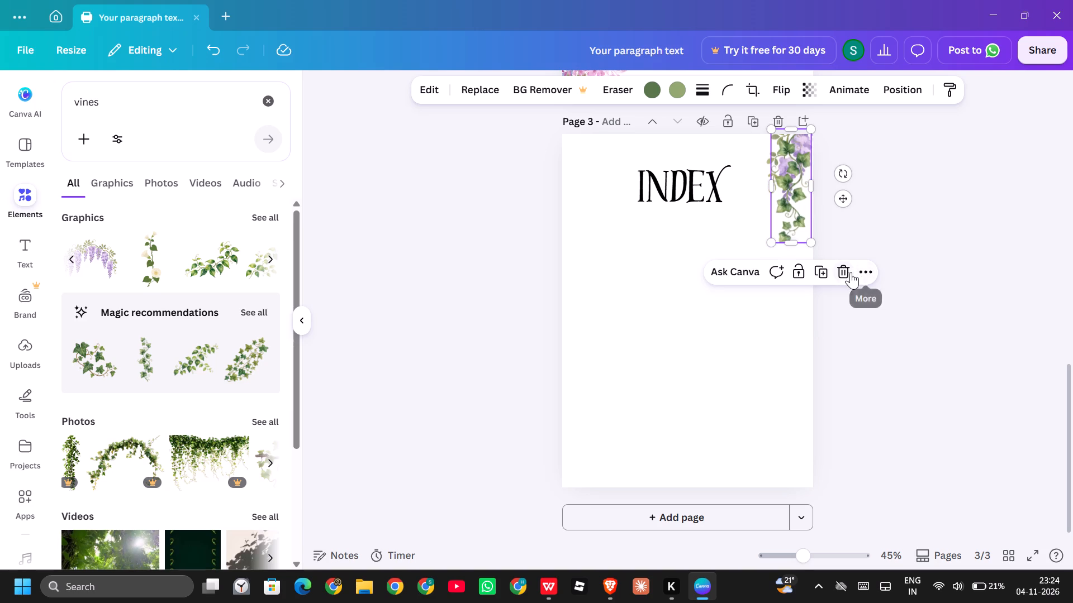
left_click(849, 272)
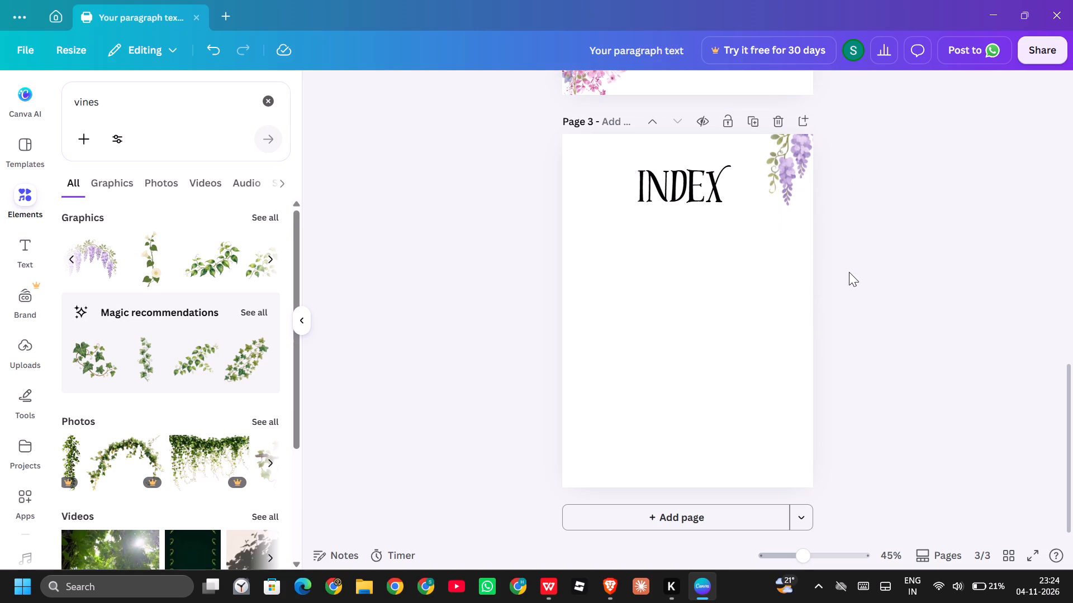
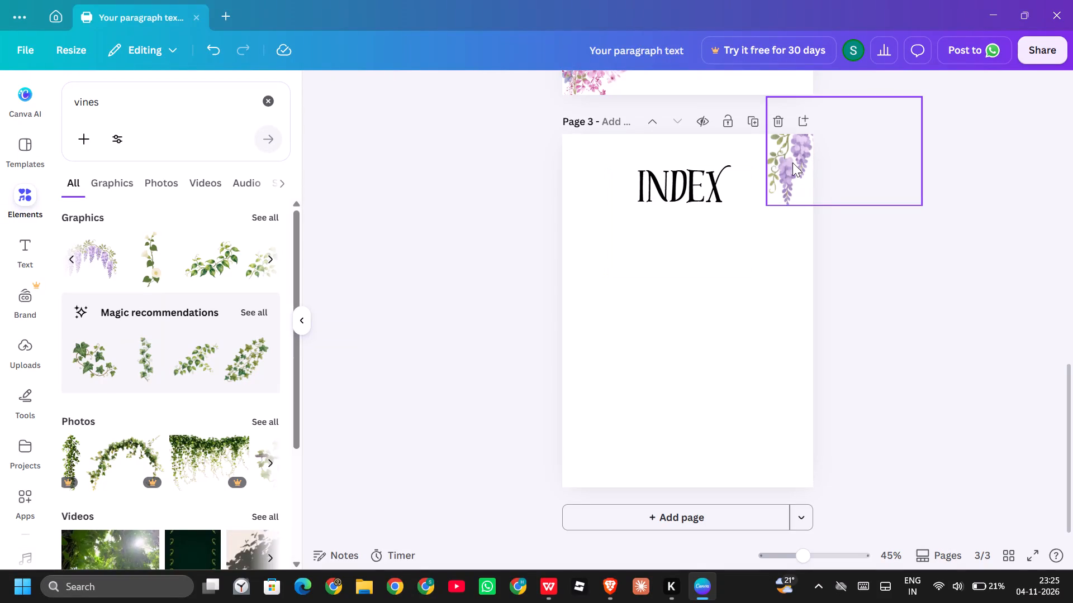
Browse the vines graphics for another decoration for page 3.
scroll(101, 272, "left", 1)
scroll(101, 272, "right", 1)
scroll(151, 256, "left", 2)
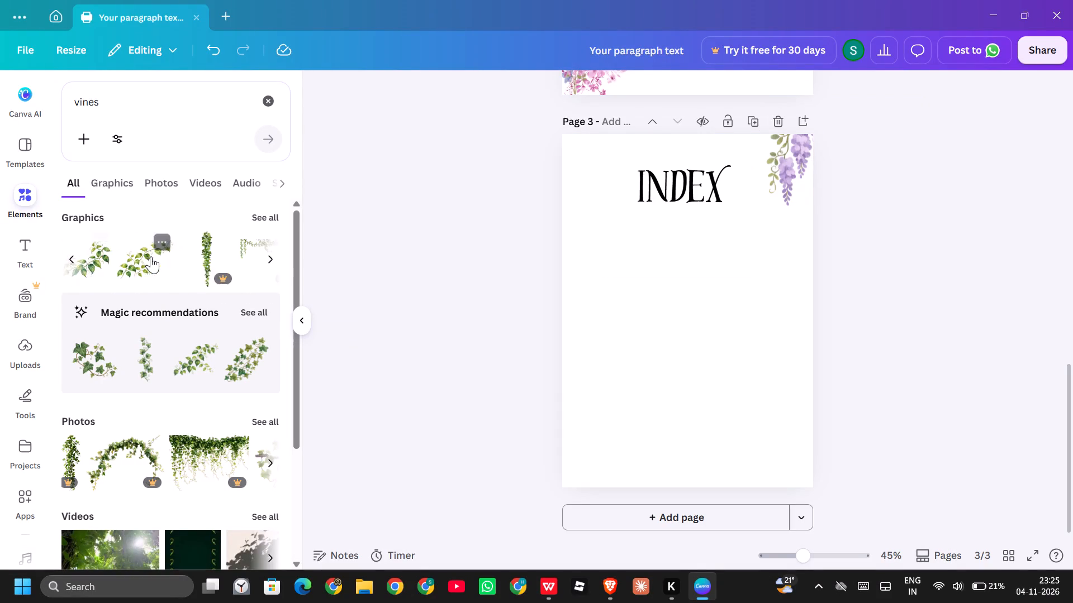
scroll(151, 256, "left", 2)
scroll(151, 256, "right", 2)
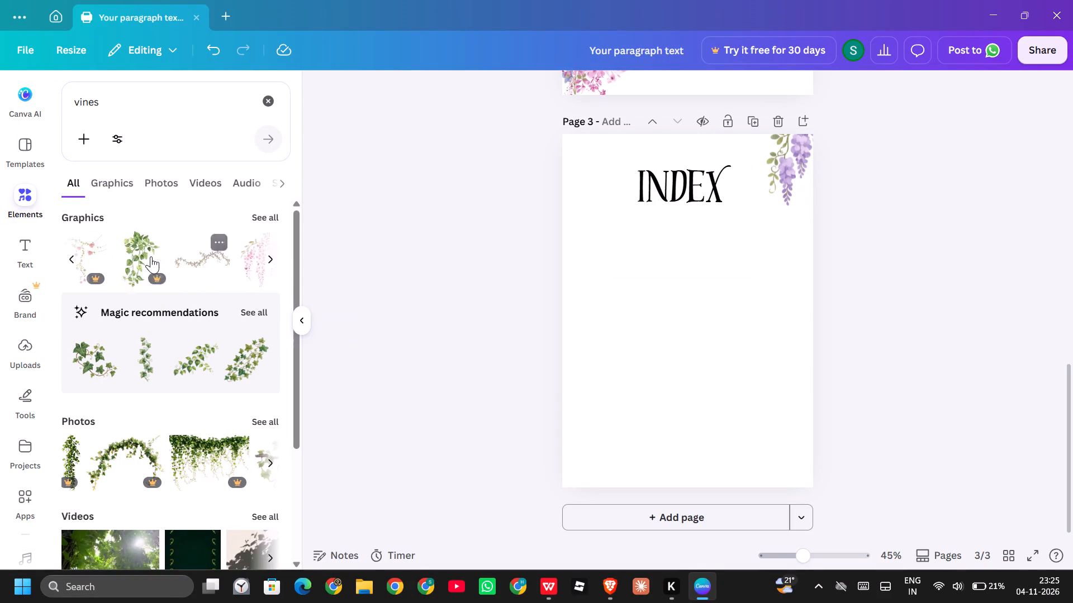
scroll(151, 256, "right", 1)
Search the elements for the suggested term "aesthetic flowers" and browse the photo results.
left_click_drag(132, 110, 75, 102)
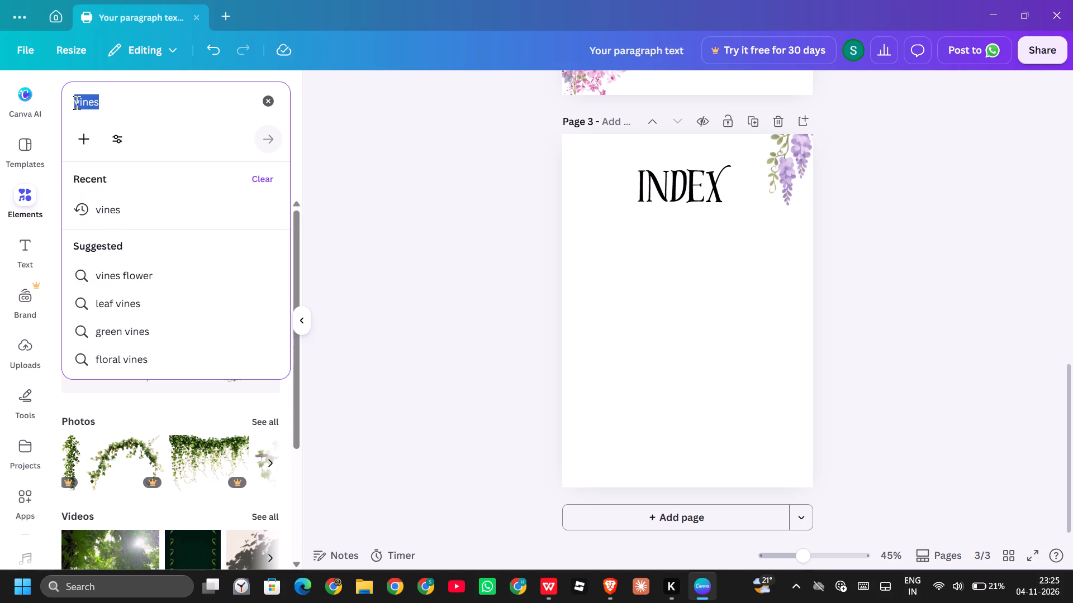
key("BackSpace")
type("flowe")
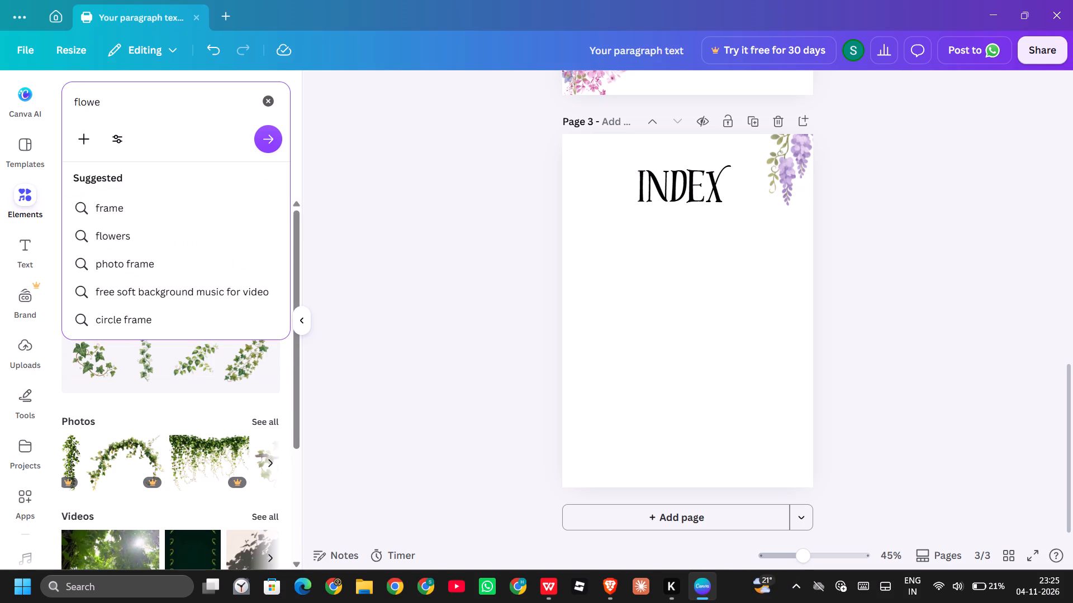
key("r")
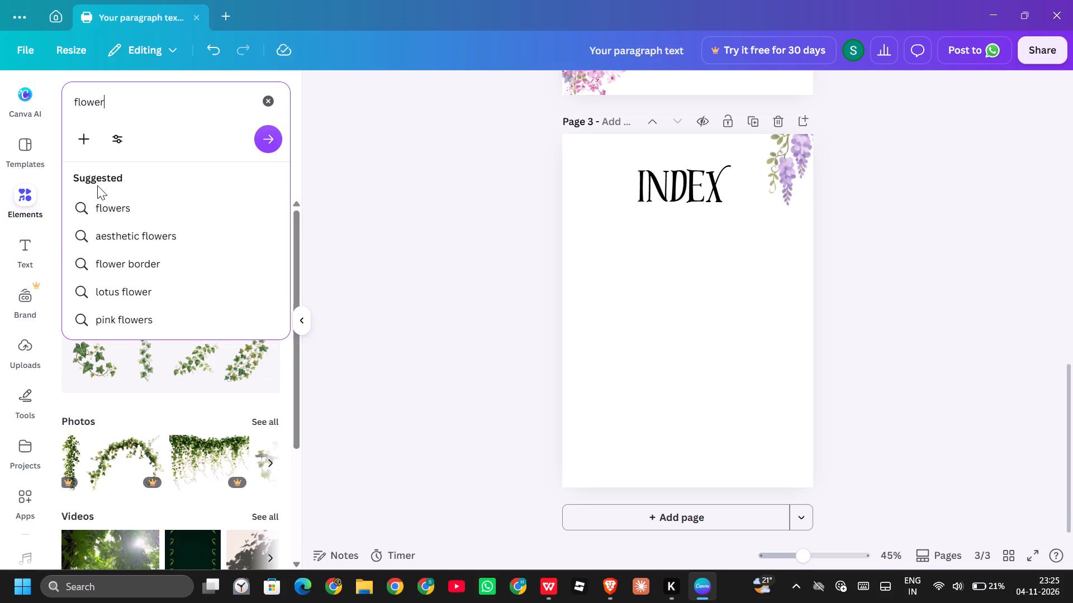
left_click(110, 238)
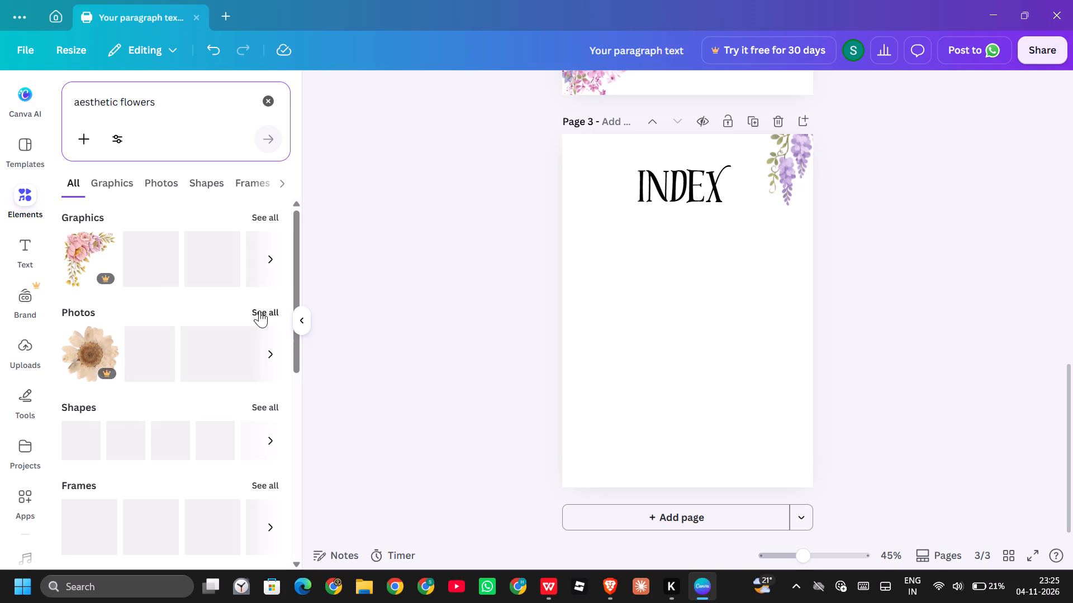
left_click(268, 351)
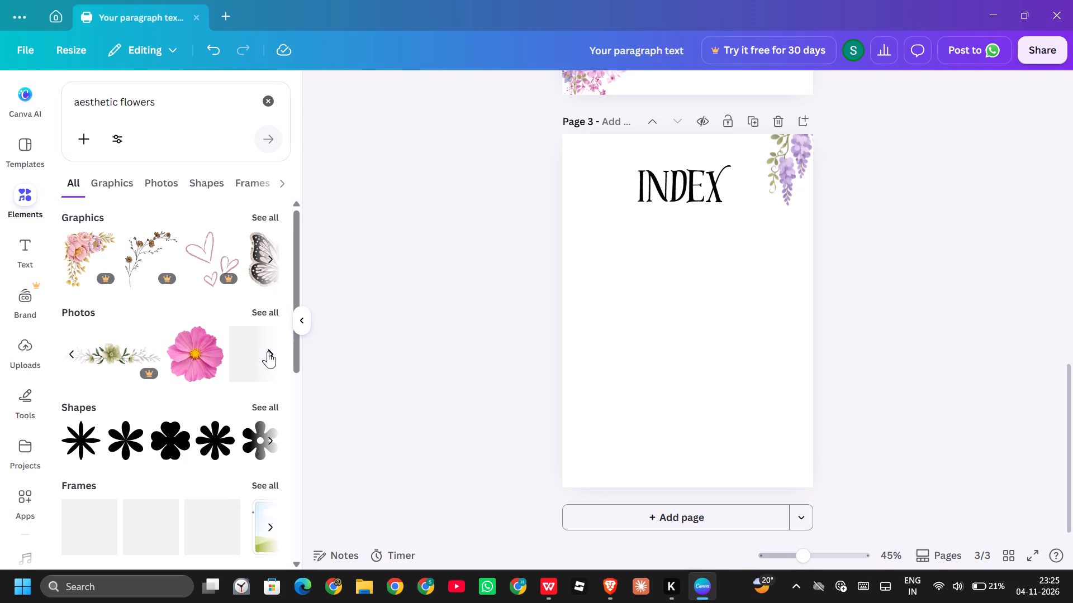
left_click(269, 355)
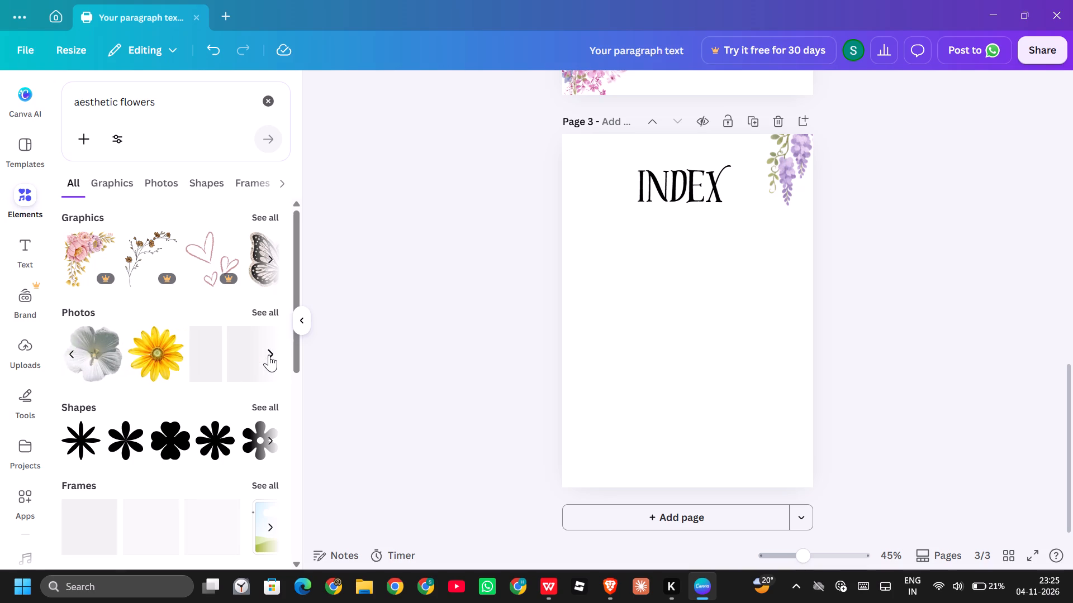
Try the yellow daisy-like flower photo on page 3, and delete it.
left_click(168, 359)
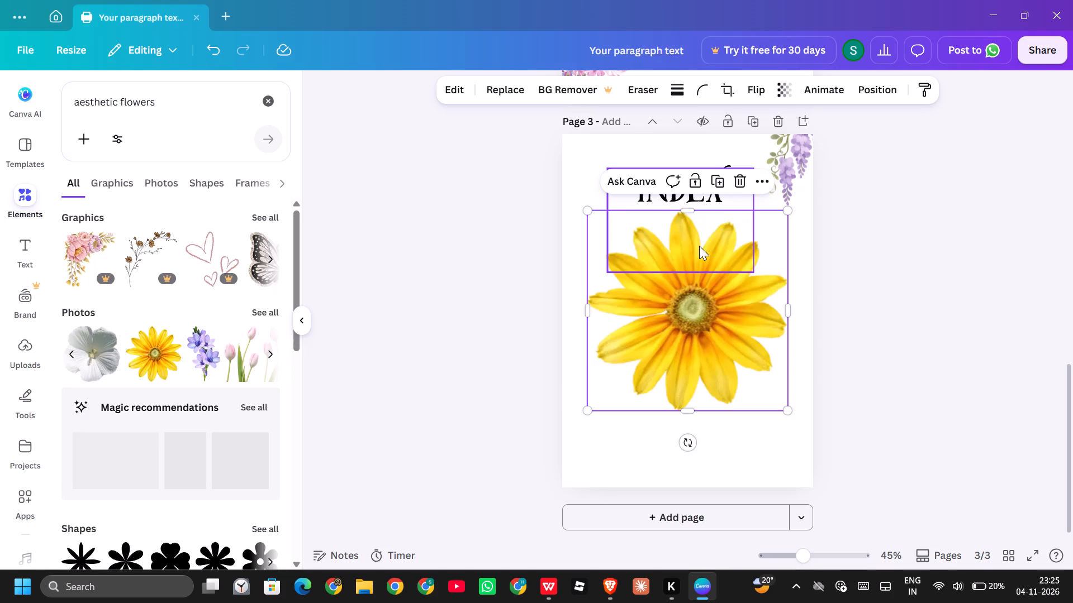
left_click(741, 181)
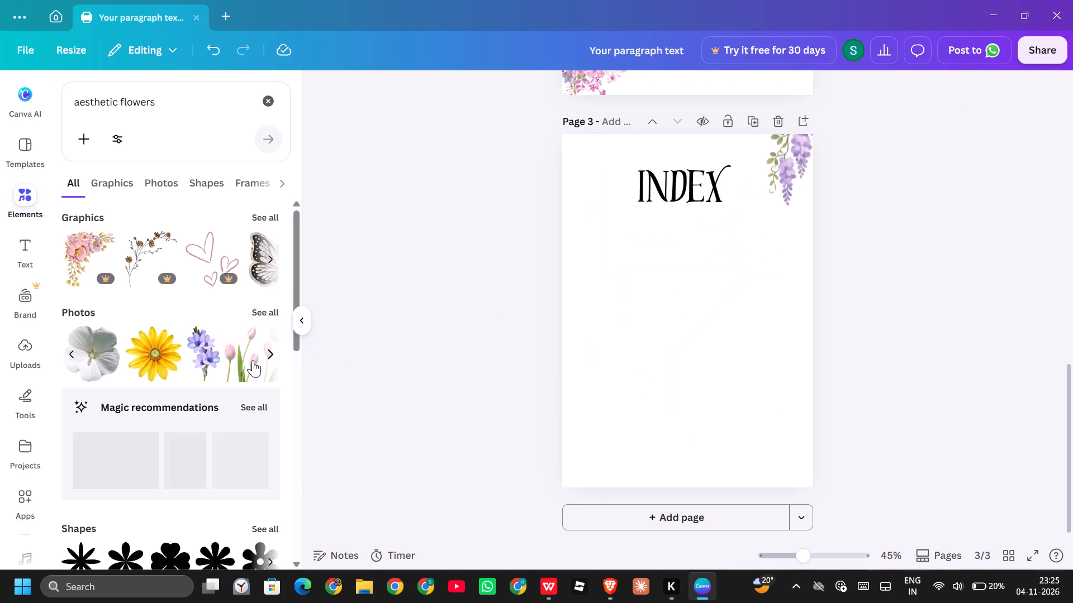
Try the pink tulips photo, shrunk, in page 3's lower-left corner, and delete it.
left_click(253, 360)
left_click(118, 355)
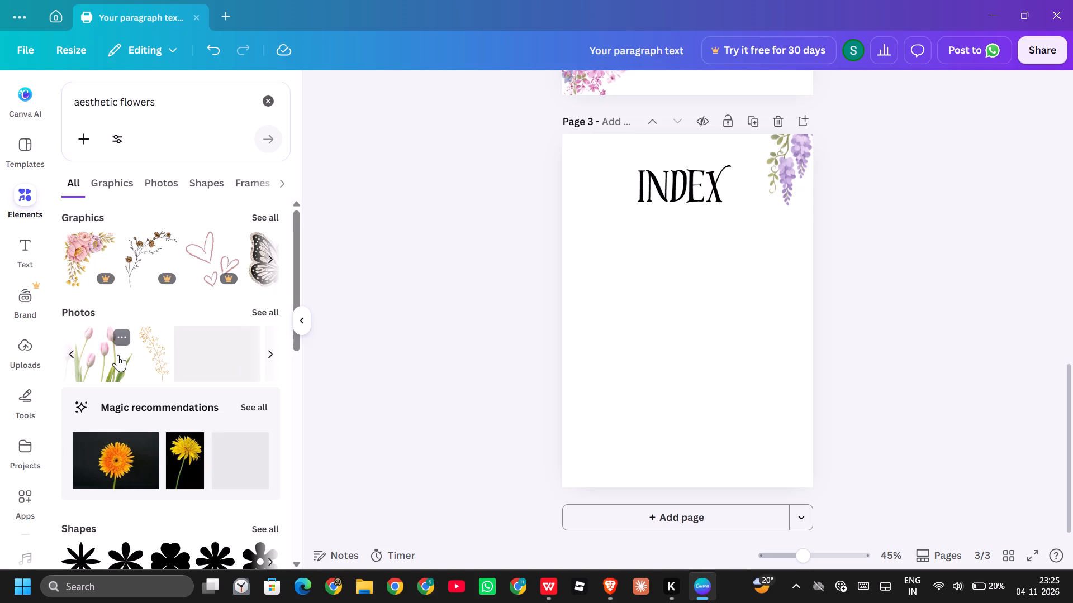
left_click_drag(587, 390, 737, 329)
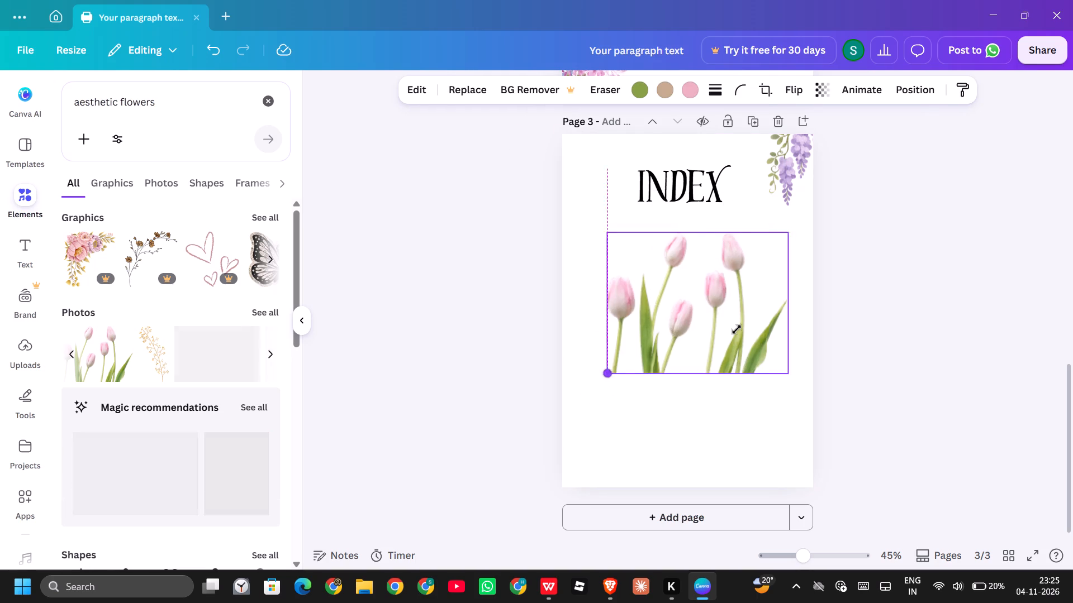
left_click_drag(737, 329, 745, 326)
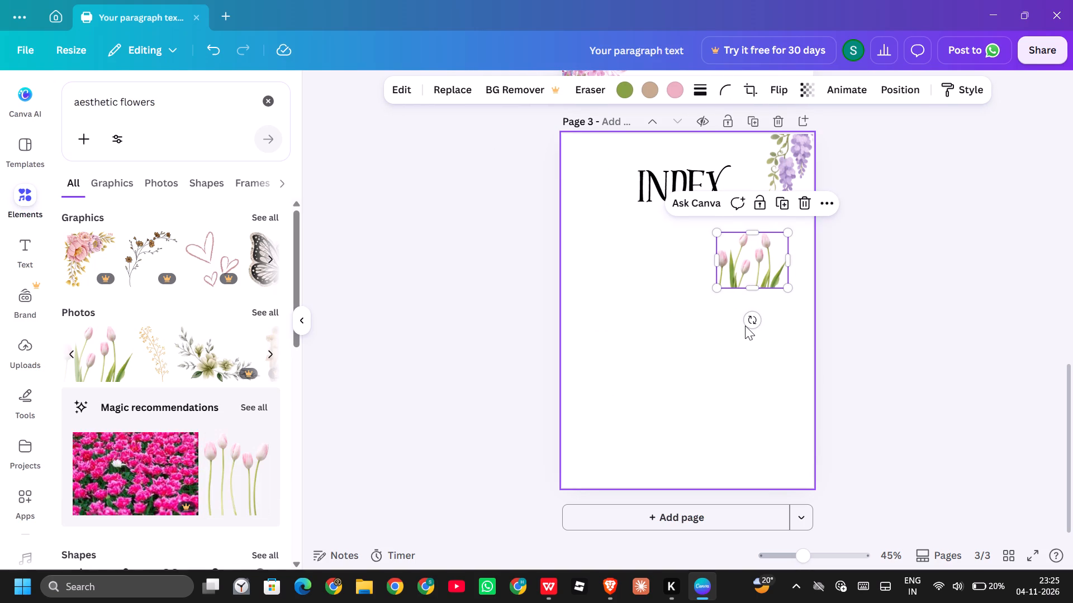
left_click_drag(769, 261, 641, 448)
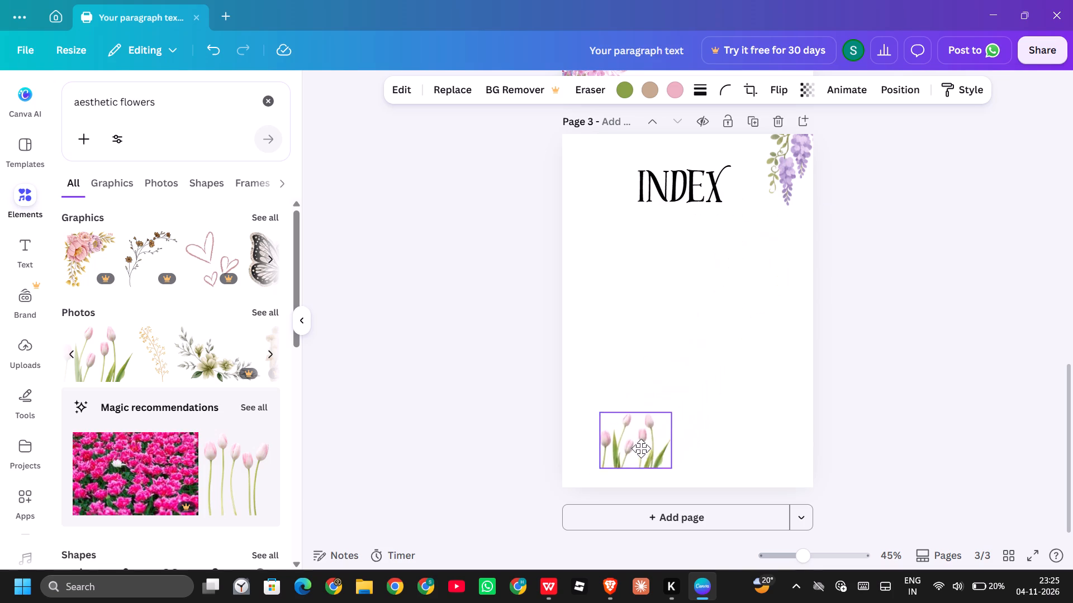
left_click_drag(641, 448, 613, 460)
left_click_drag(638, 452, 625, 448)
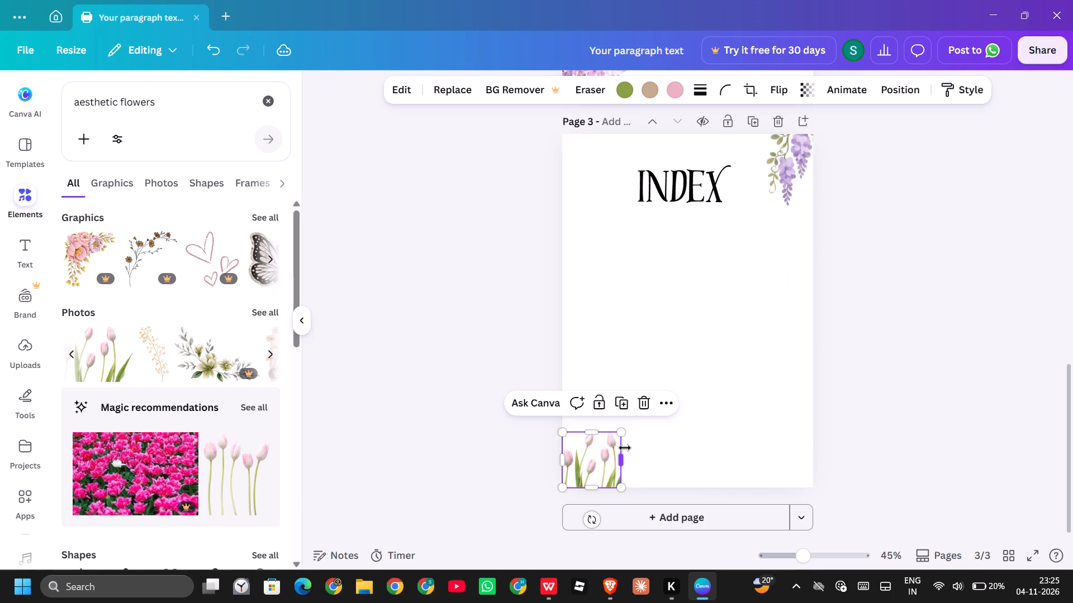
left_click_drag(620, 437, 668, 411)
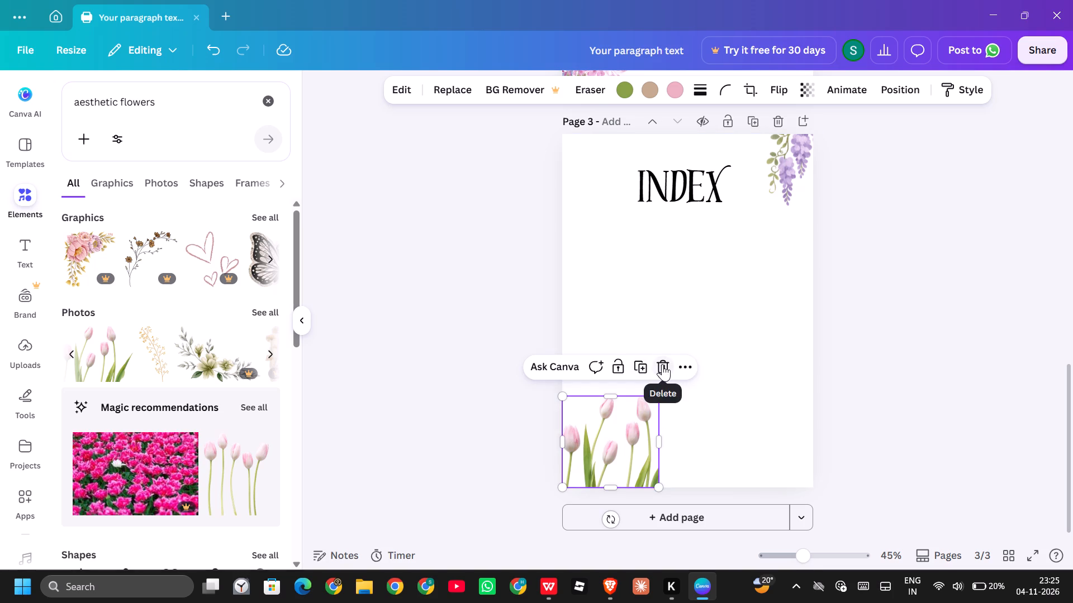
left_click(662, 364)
Add the golden berry branch photo to page 3 and shrink it into the lower-right corner, slightly off the page.
left_click_drag(159, 356, 544, 221)
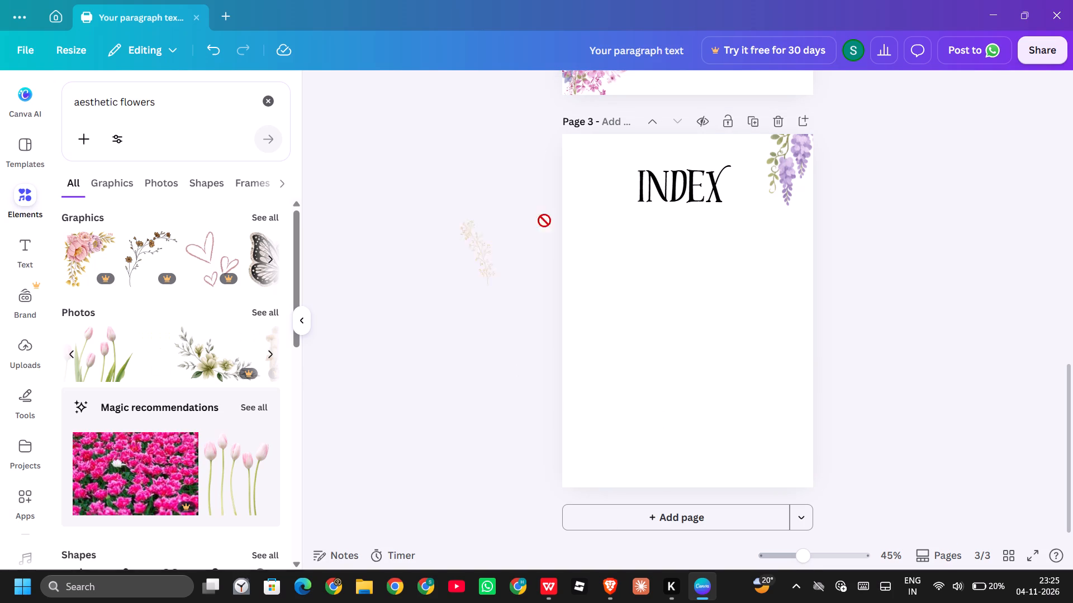
left_click_drag(544, 221, 678, 233)
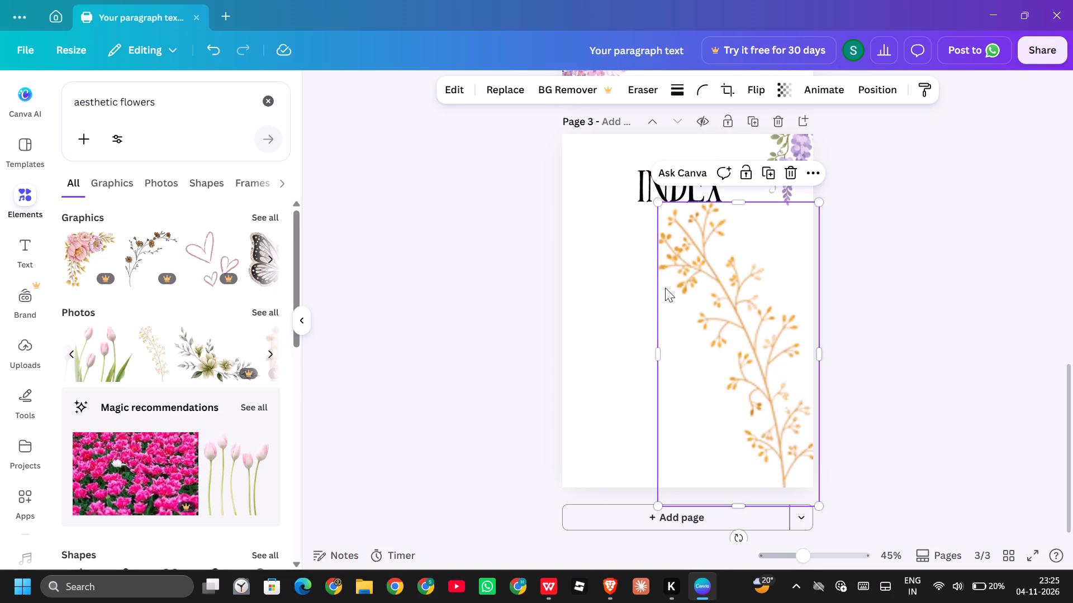
left_click_drag(660, 200, 742, 302)
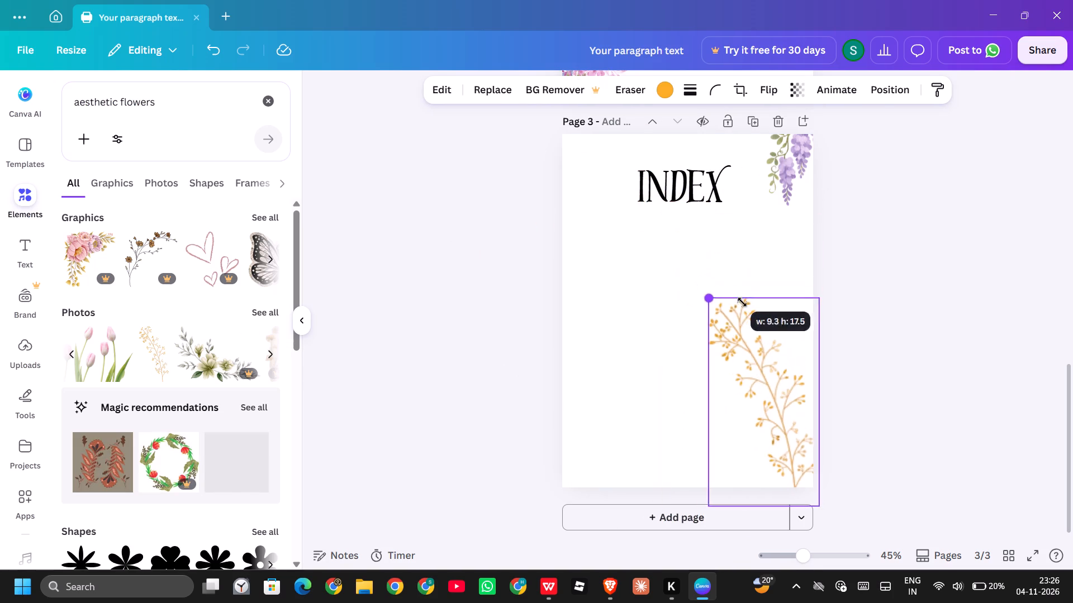
left_click_drag(742, 302, 784, 400)
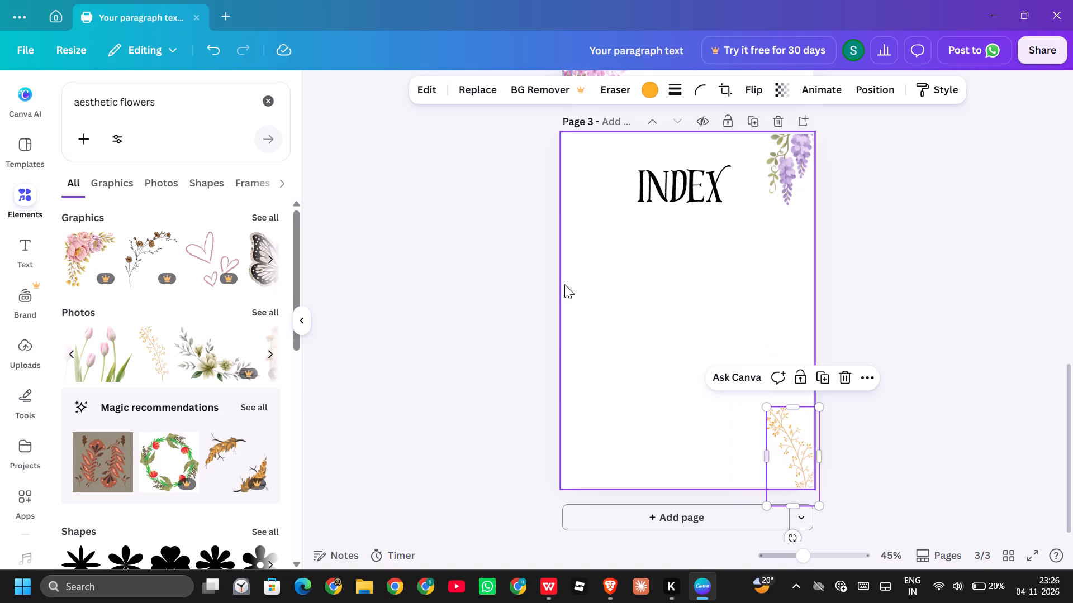
Add the pink lily cluster photo to page 3, shrink it to about 10.8 wide and place it centrally below the INDEX heading.
left_click(270, 349)
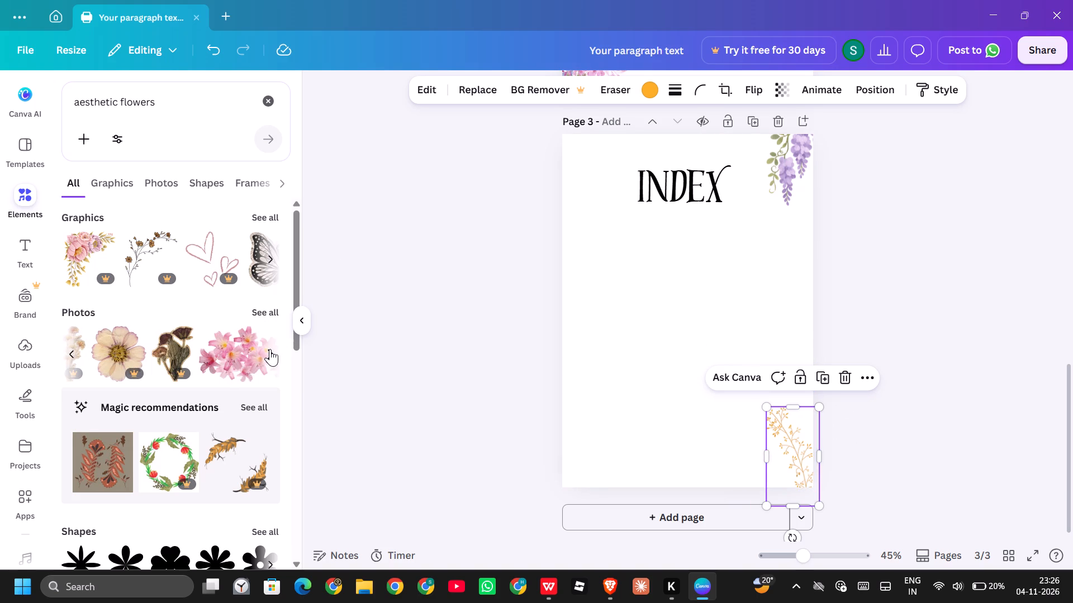
left_click(229, 344)
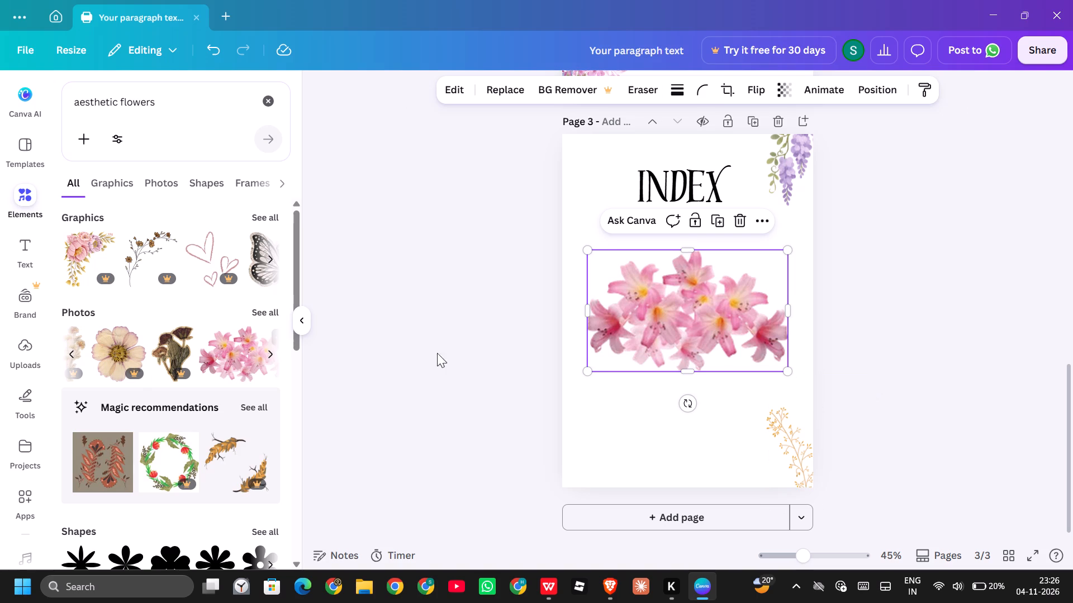
left_click_drag(589, 370, 661, 333)
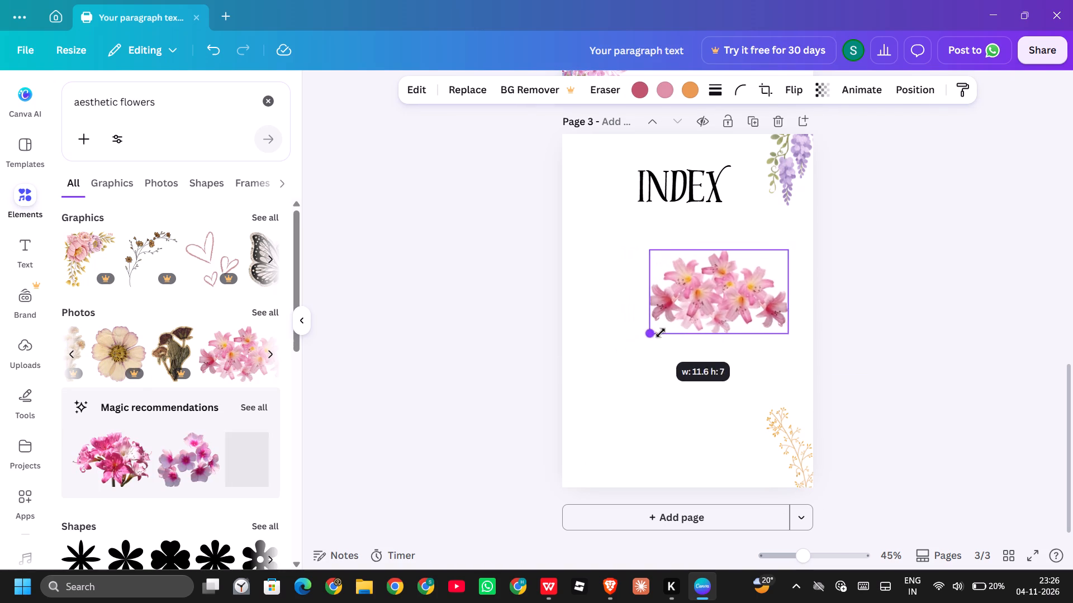
left_click_drag(661, 333, 662, 331)
left_click_drag(737, 291, 734, 333)
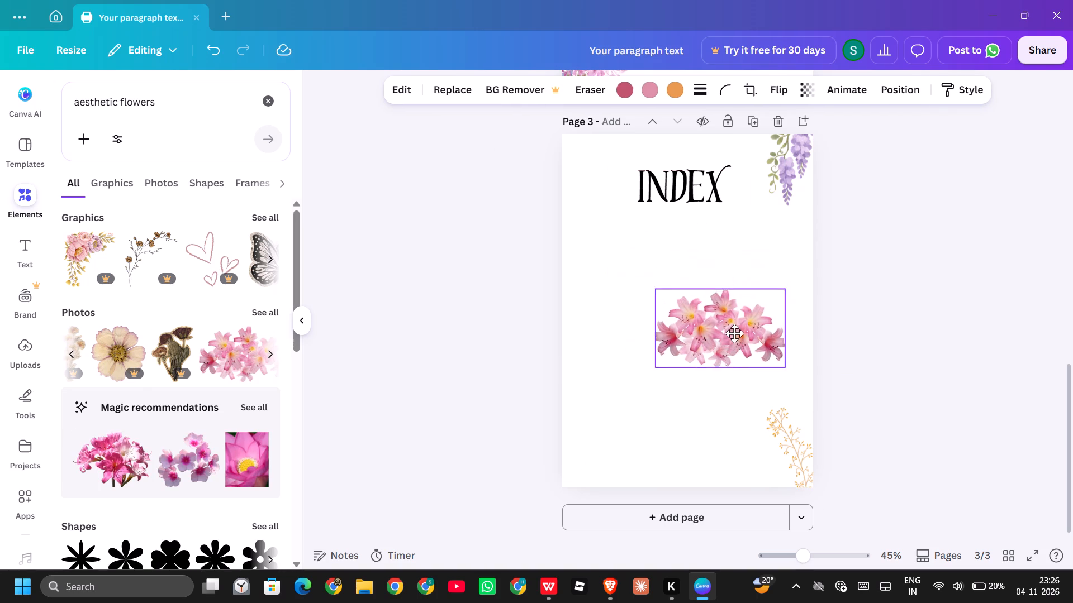
left_click_drag(734, 333, 704, 307)
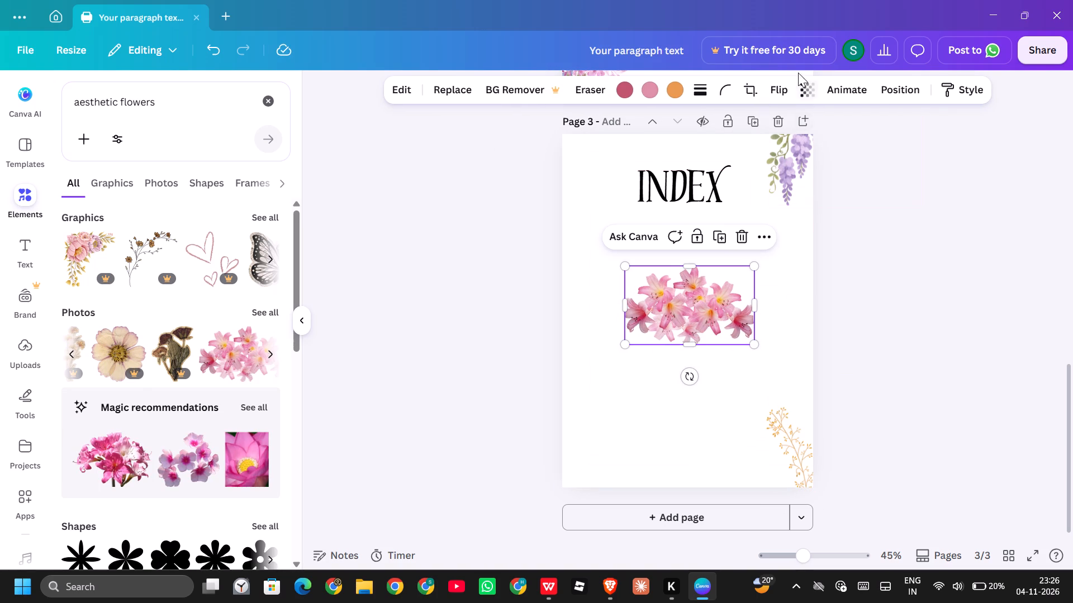
Rotate the lily cluster image to about 90.2 degrees within its freeform crop frame and apply it.
left_click(781, 87)
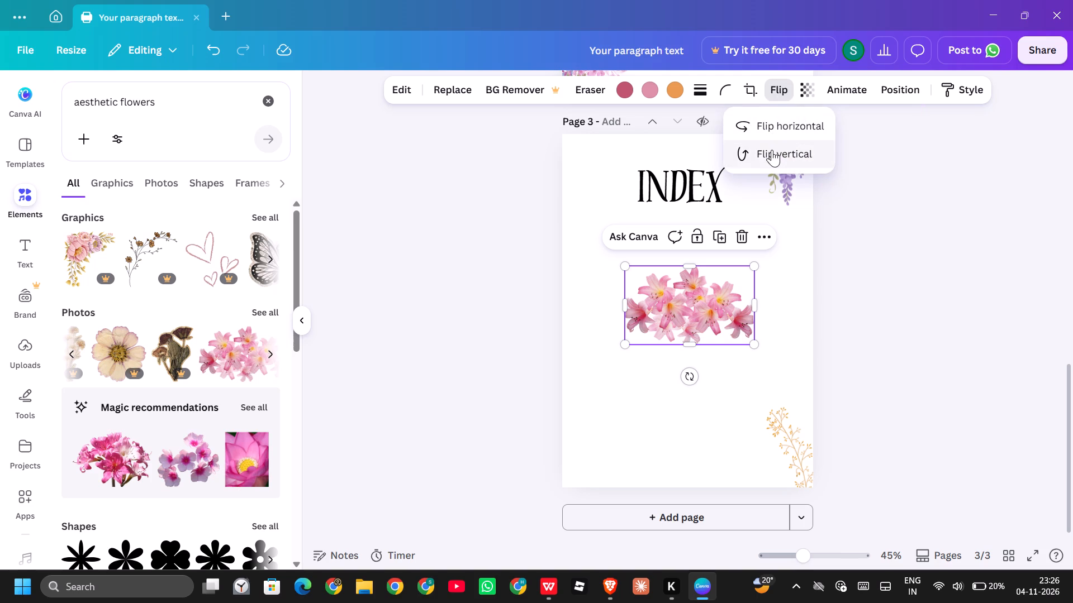
left_click(760, 96)
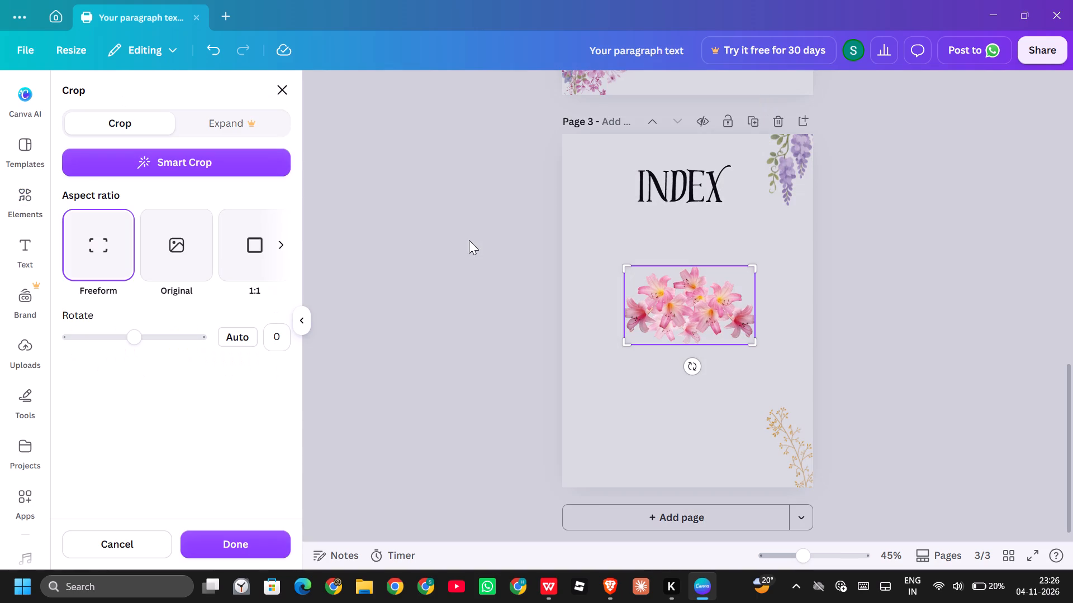
left_click_drag(140, 337, 135, 327)
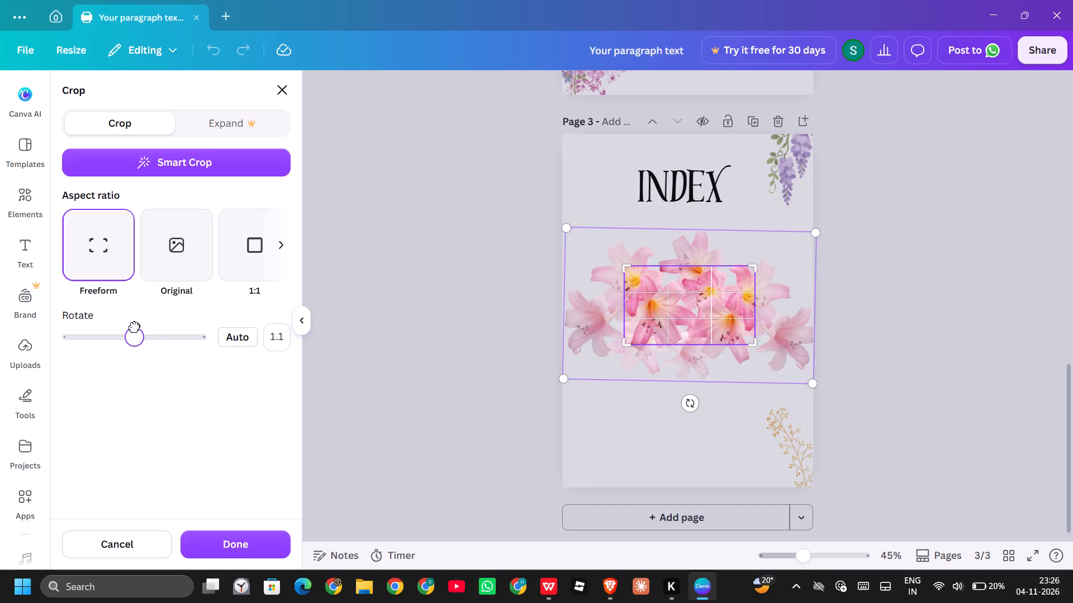
left_click_drag(135, 327, 165, 322)
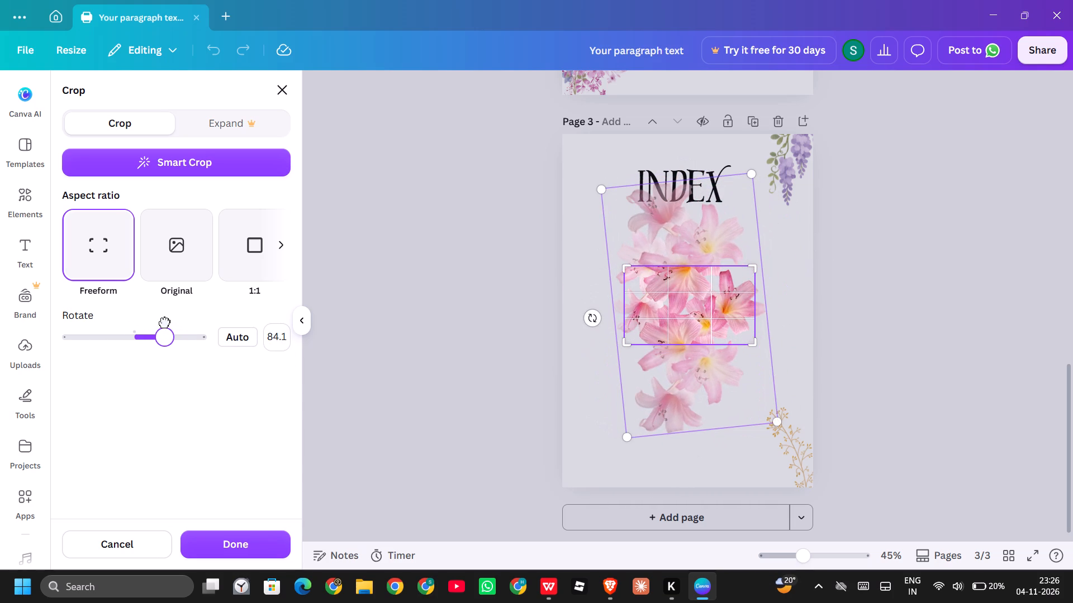
left_click_drag(165, 322, 167, 322)
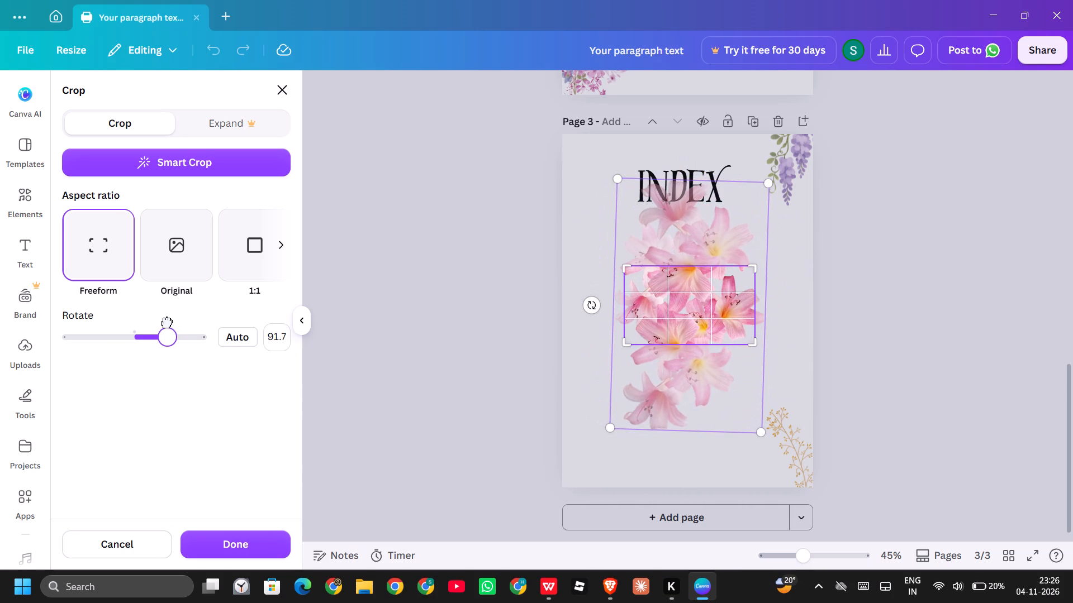
left_click_drag(167, 322, 168, 322)
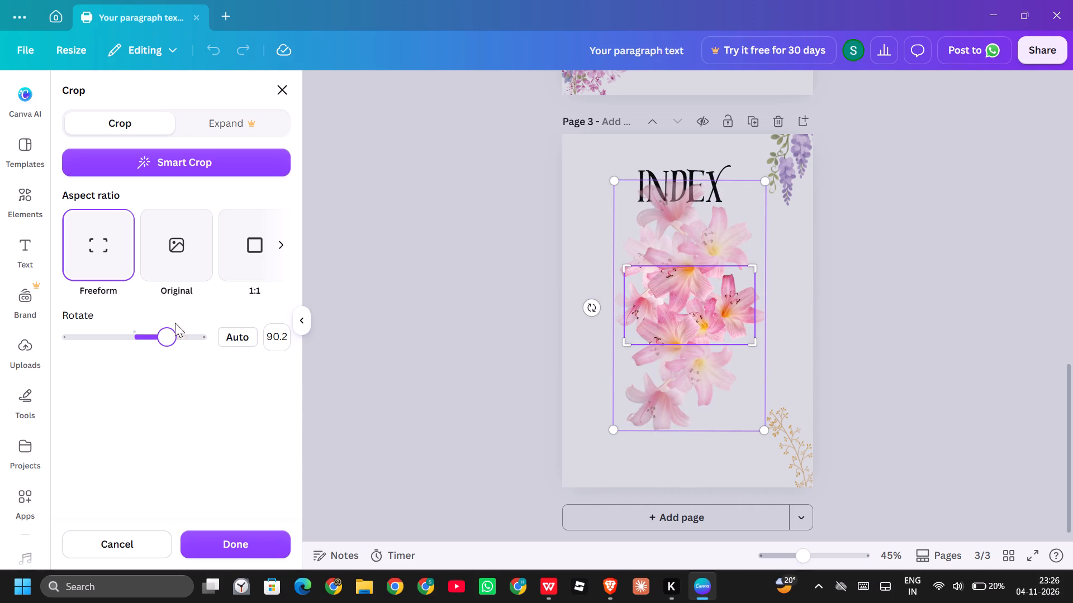
left_click(477, 365)
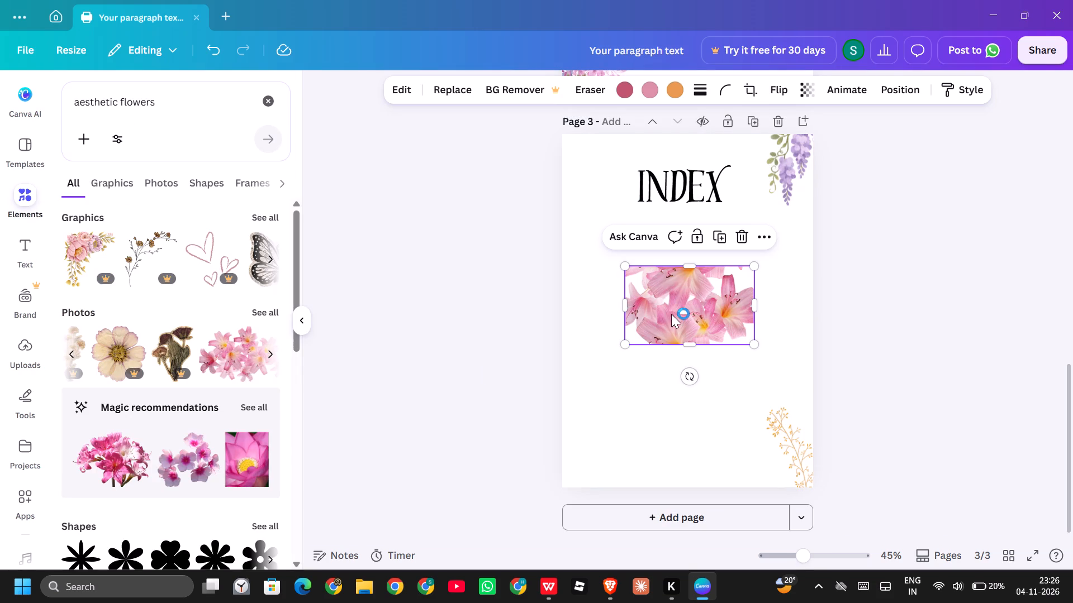
Extend the lily image's frame downward and up to the INDEX heading to uncover more of the rotated cluster.
left_click_drag(685, 340, 692, 453)
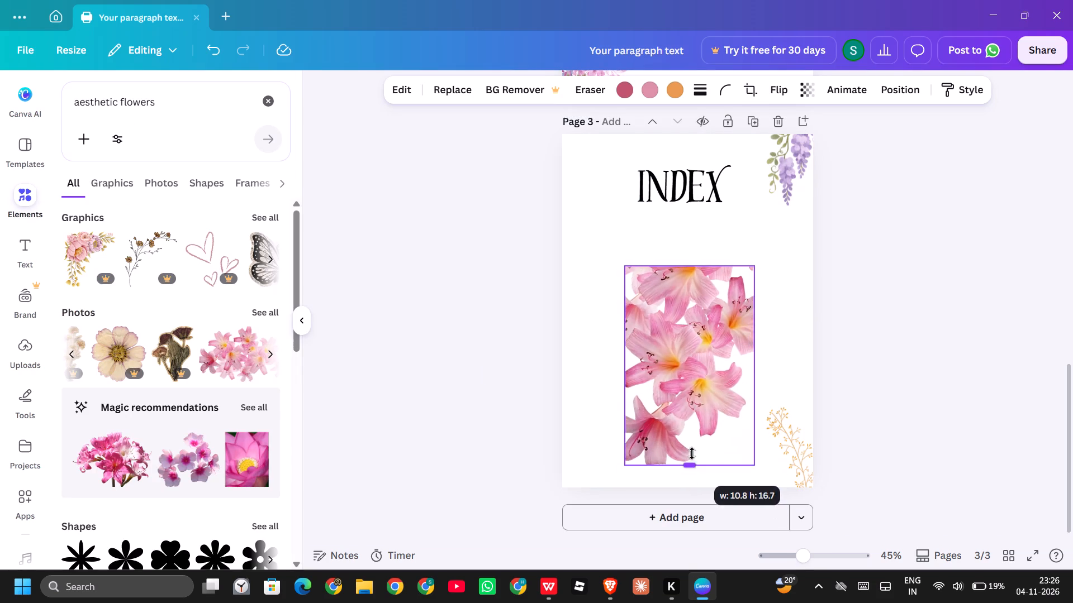
left_click_drag(692, 453, 692, 437)
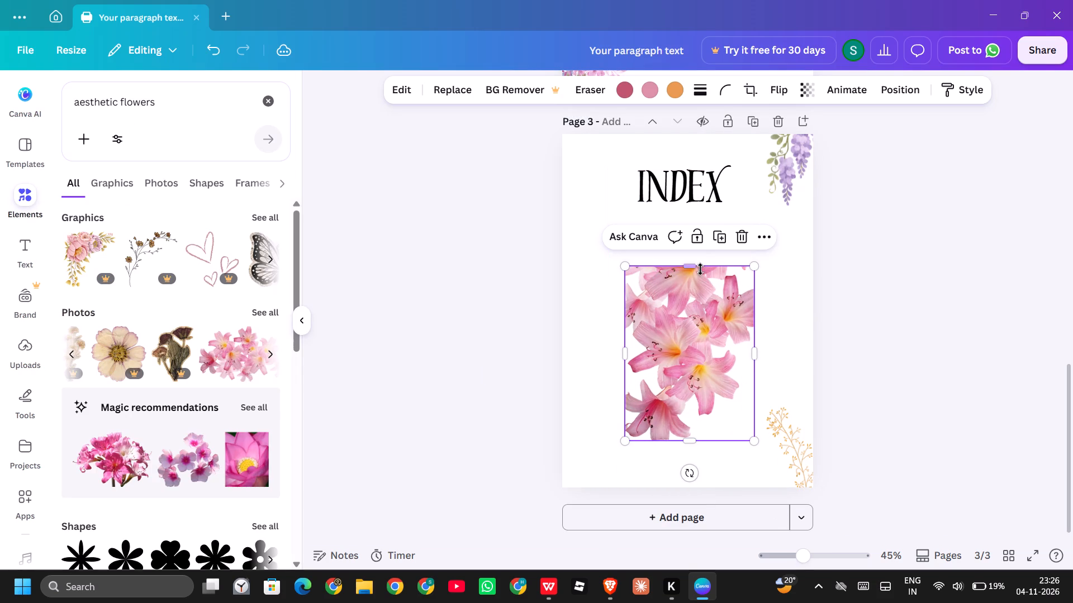
left_click_drag(696, 265, 696, 200)
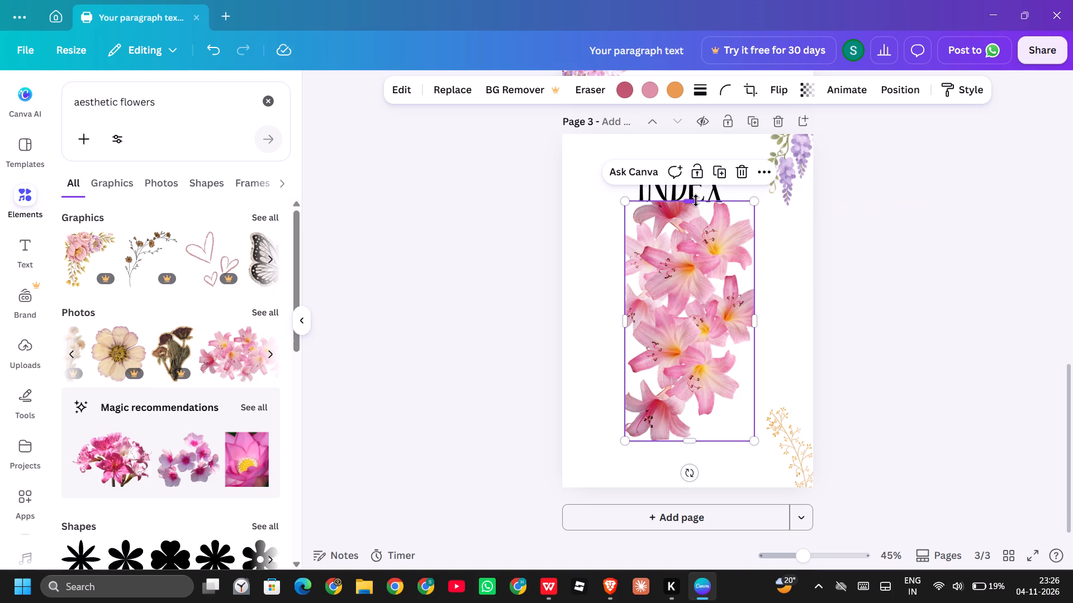
Extend the lily image's frame upward past the INDEX heading, then shift the image slightly up and left.
left_click_drag(696, 200, 697, 182)
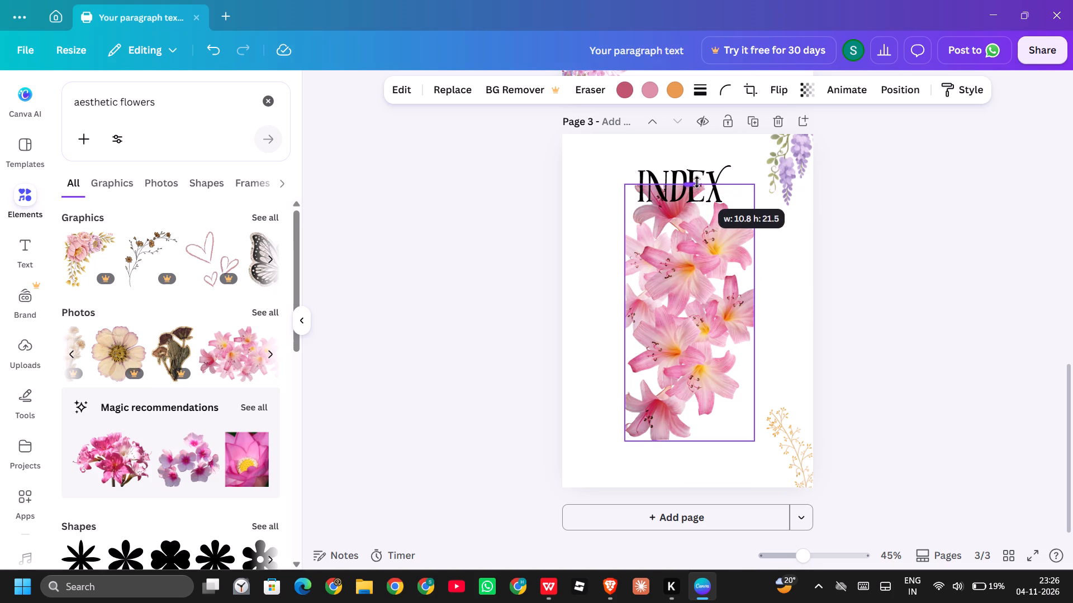
left_click_drag(697, 182, 698, 162)
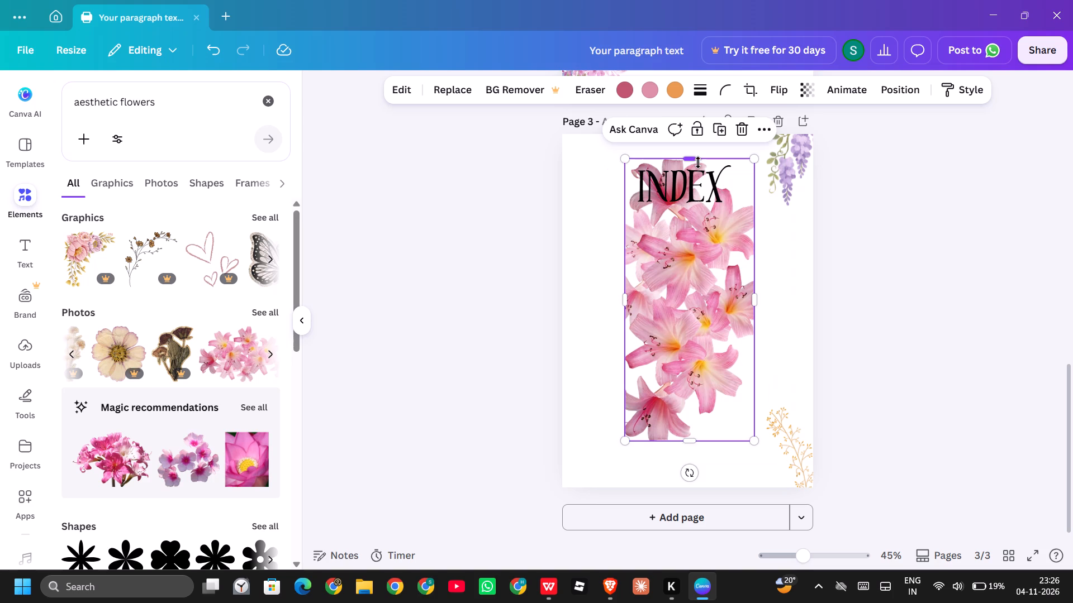
left_click_drag(688, 433, 680, 419)
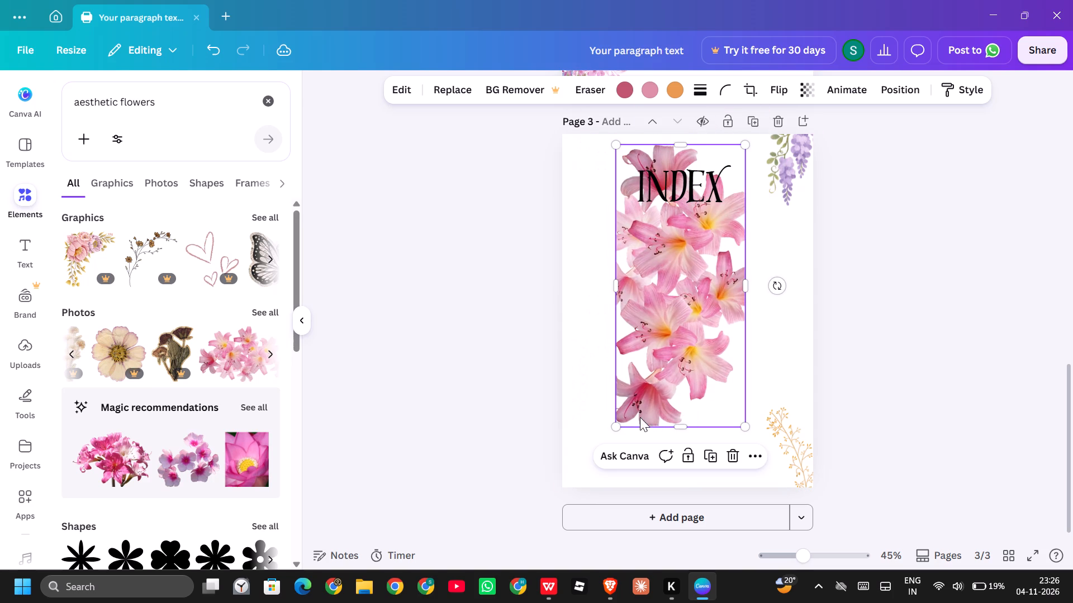
left_click_drag(619, 416, 618, 428)
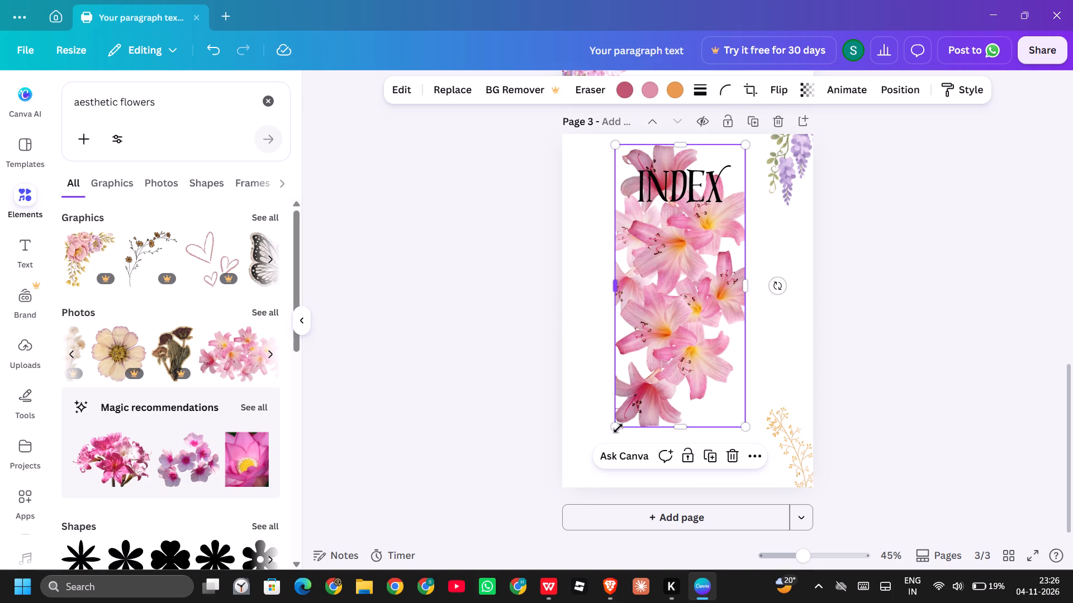
Widen the lily image to the page's left edge and enlarge it to span nearly the full page width and run past the bottom.
left_click_drag(616, 286, 576, 290)
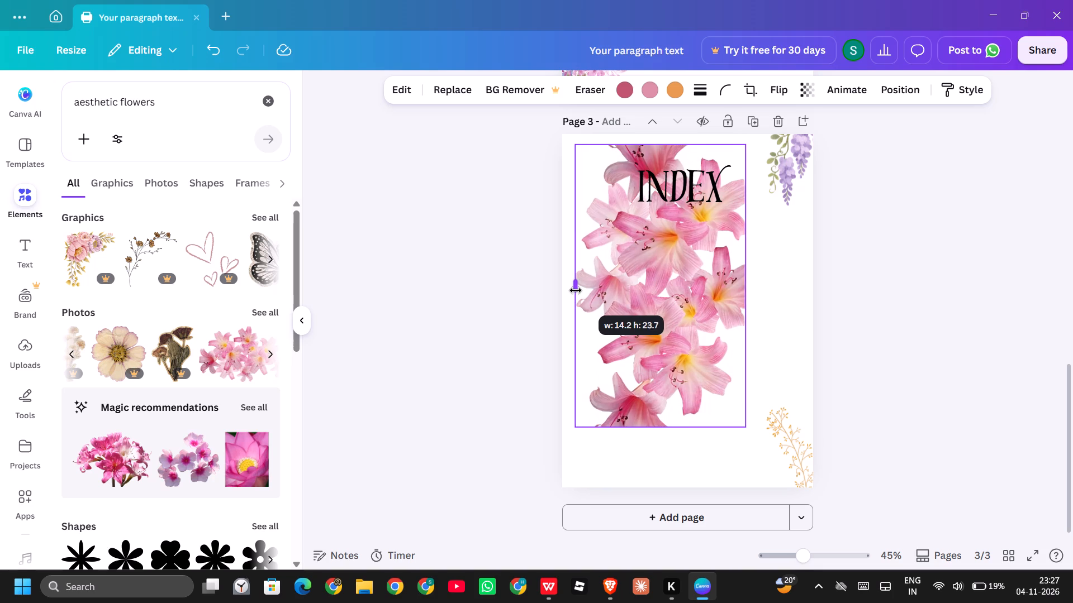
left_click_drag(576, 290, 561, 294)
left_click_drag(743, 425, 863, 490)
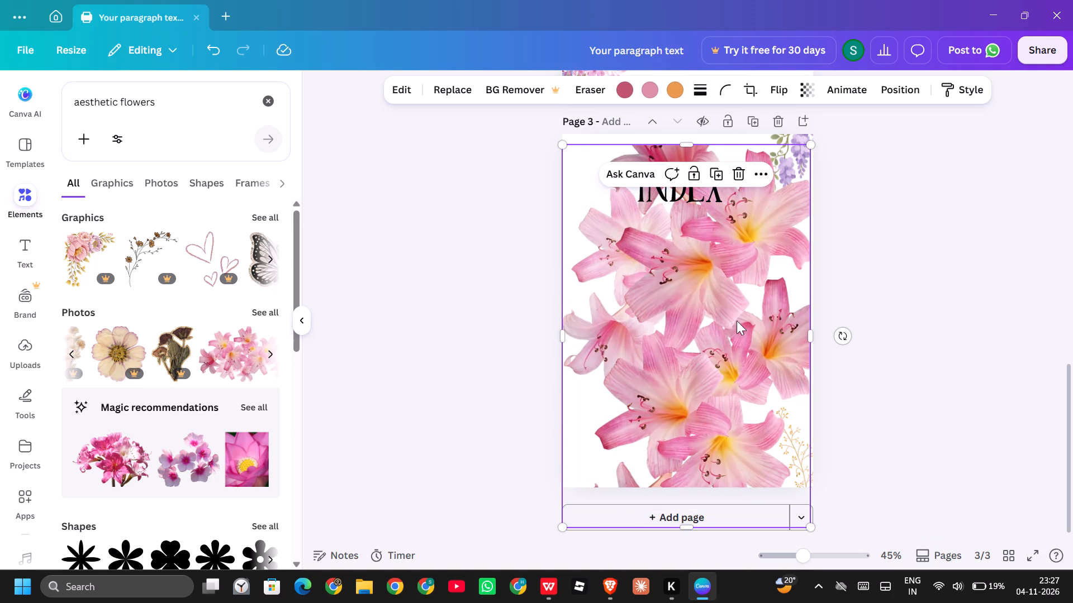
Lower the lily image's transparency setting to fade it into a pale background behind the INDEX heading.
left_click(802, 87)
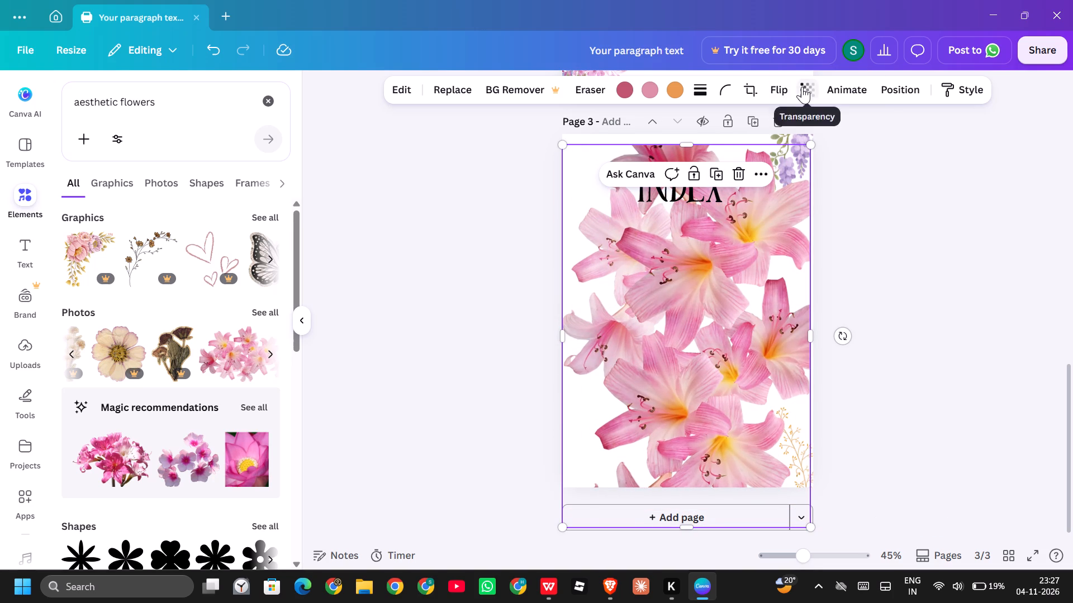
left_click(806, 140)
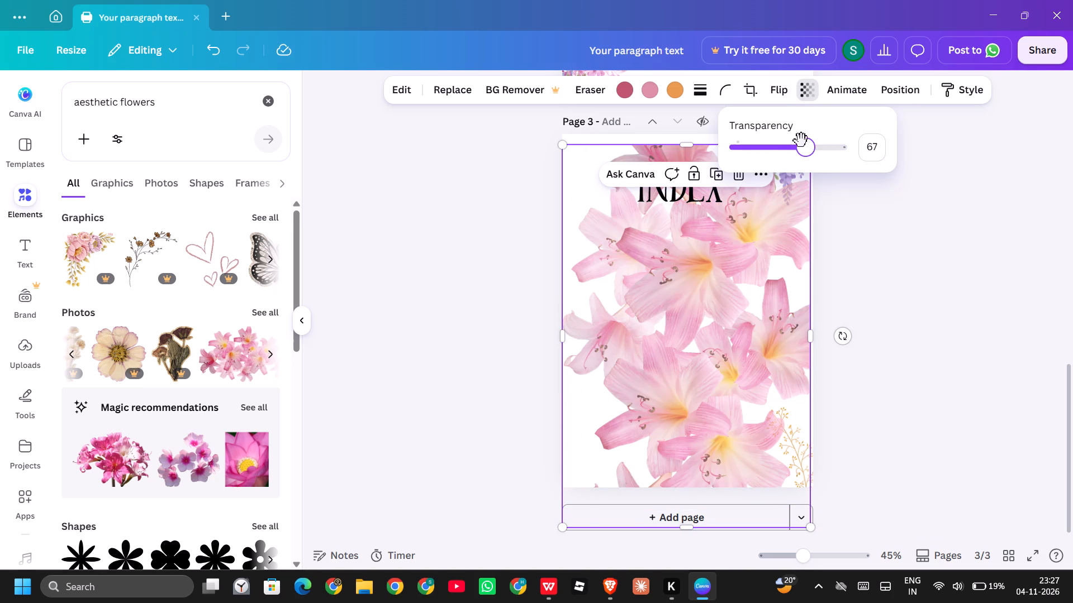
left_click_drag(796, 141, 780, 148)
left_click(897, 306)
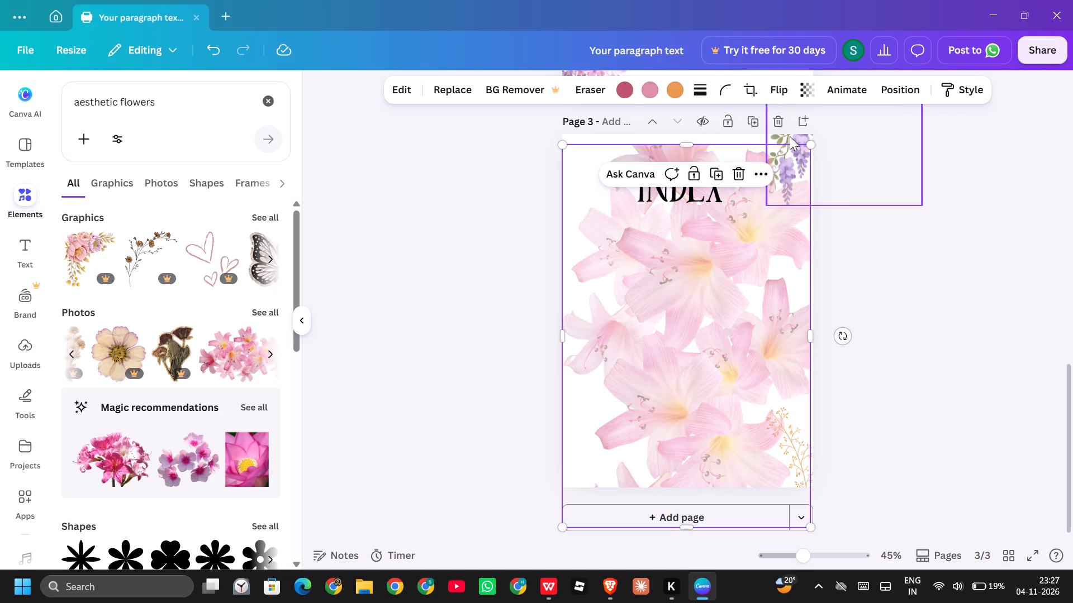
Delete the purple wisteria graphic from the upper-right corner of page 3.
left_click(790, 136)
left_click(890, 233)
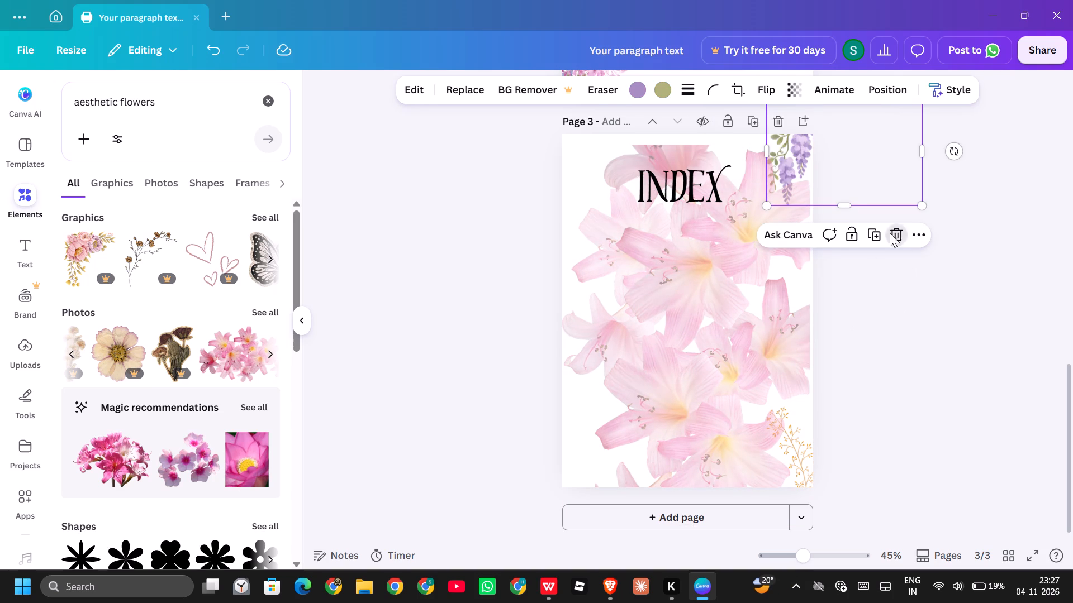
Move the faded lily image up so its top edge lines up with the top of page 3.
left_click_drag(694, 314, 694, 303)
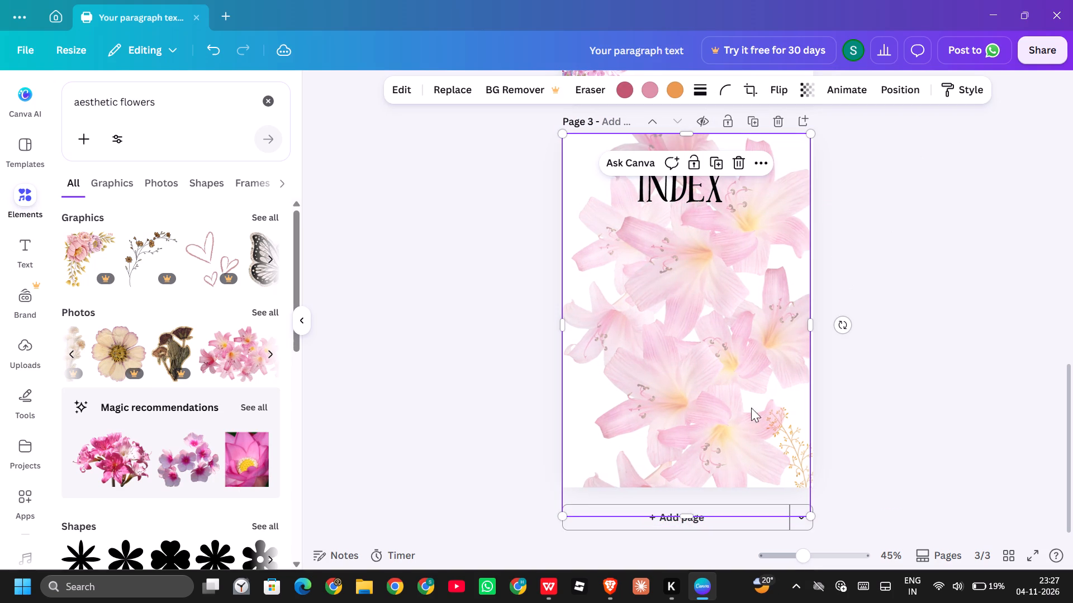
Delete the golden berry branch from the lower-right corner of page 3.
left_click(788, 452)
left_click(788, 452)
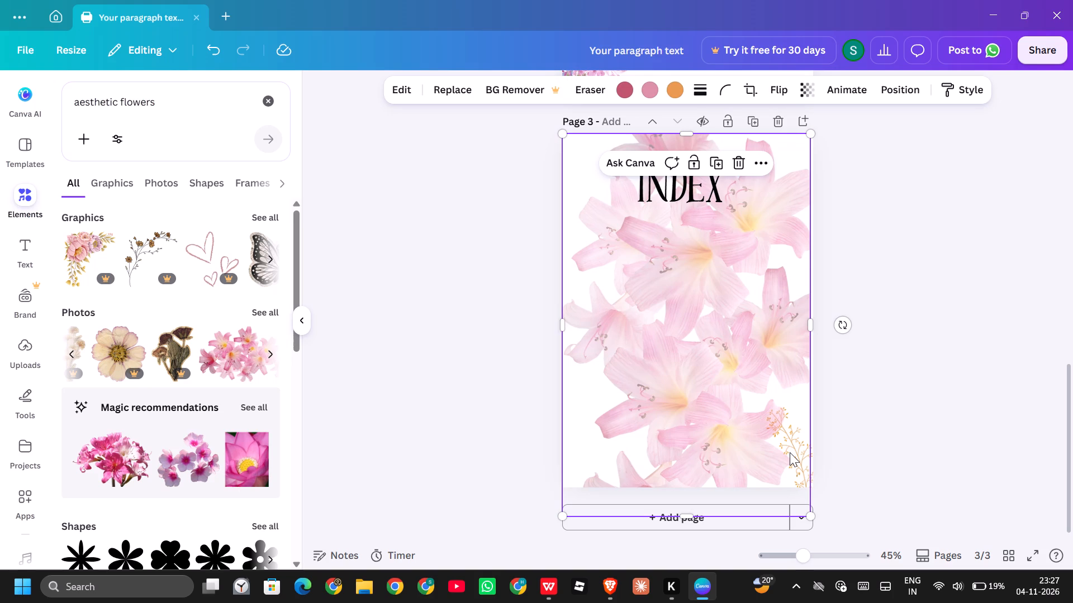
left_click(790, 452)
left_click(863, 450)
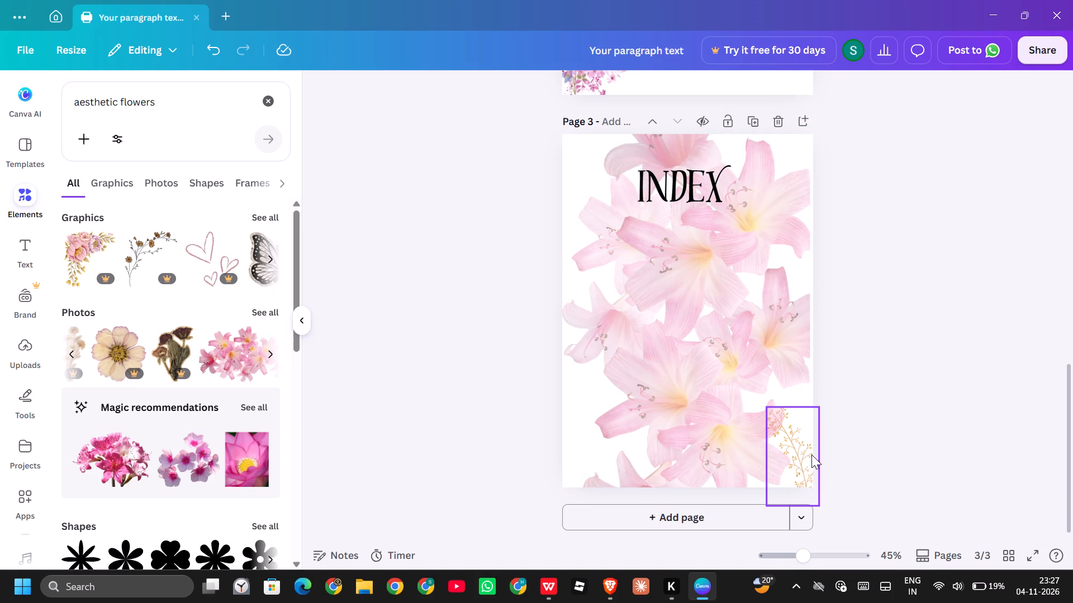
left_click(811, 454)
left_click(842, 379)
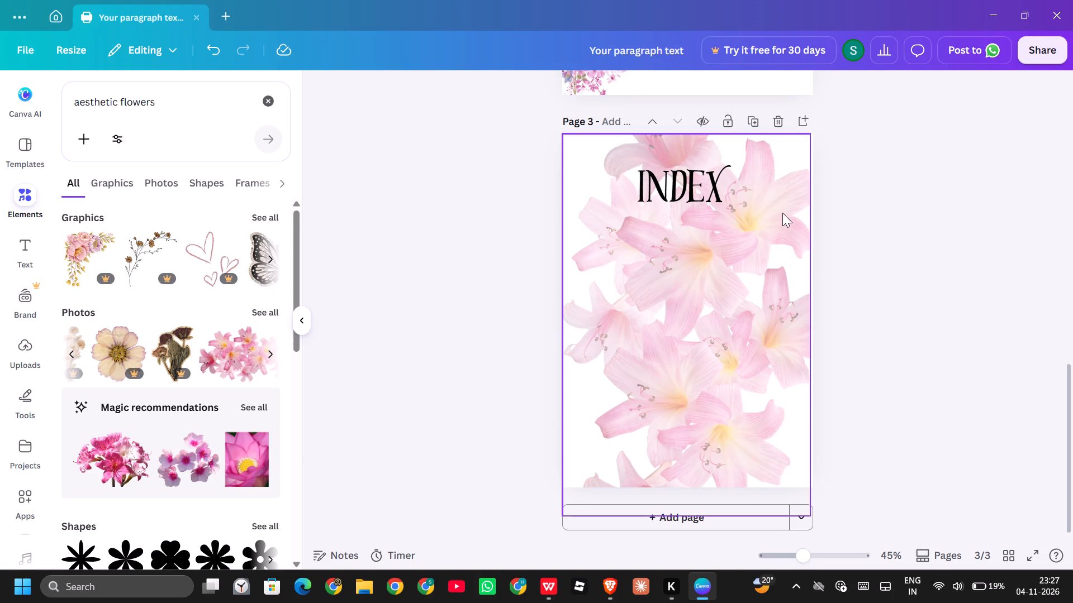
Set the lily background image's transparency to 58.
left_click(782, 213)
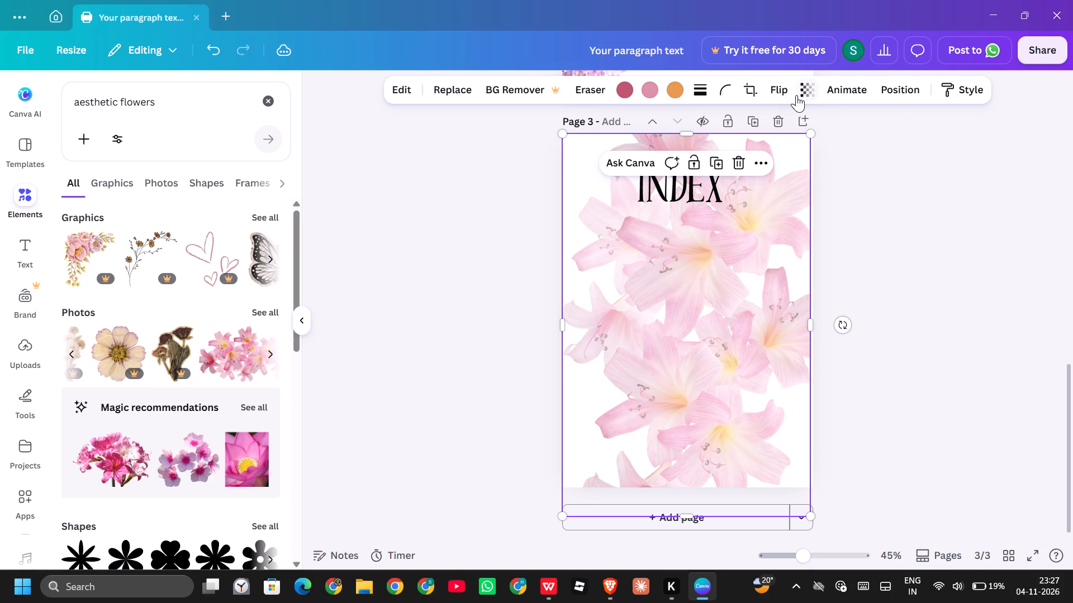
left_click(796, 95)
left_click(791, 151)
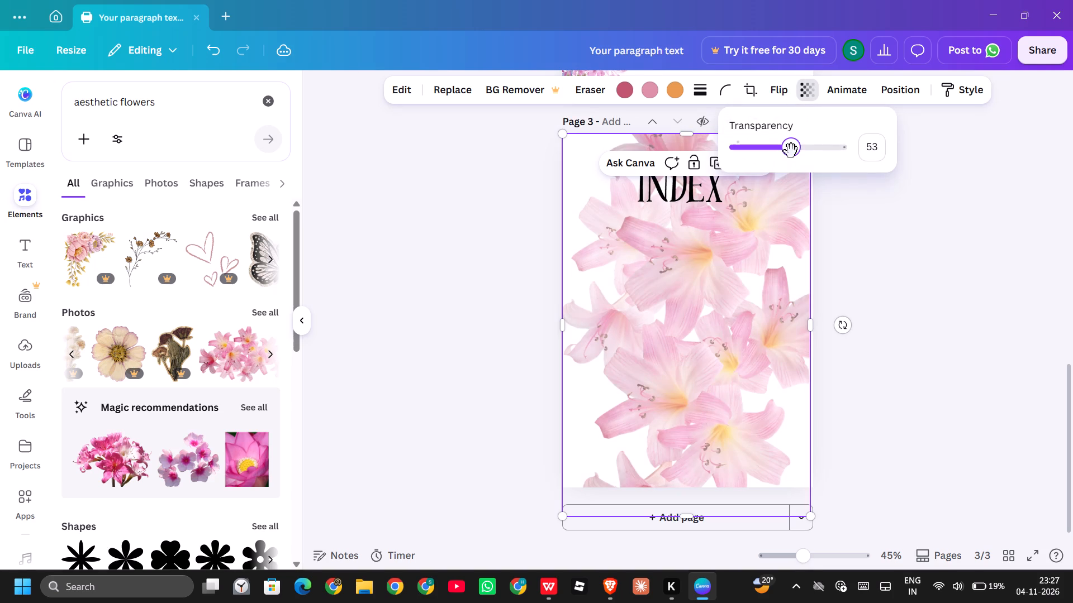
left_click_drag(791, 151, 796, 149)
left_click(816, 238)
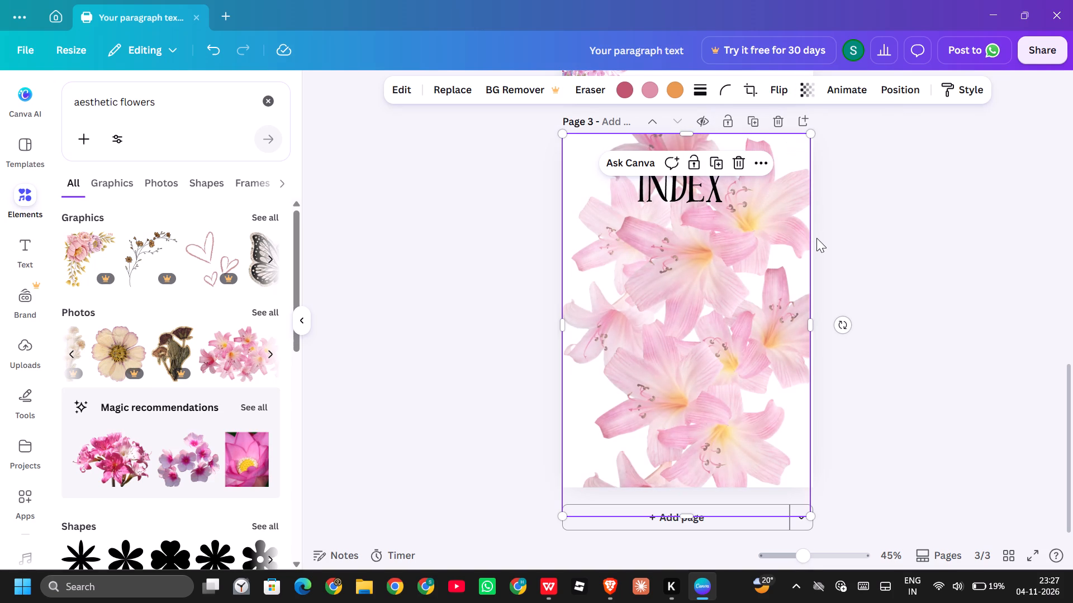
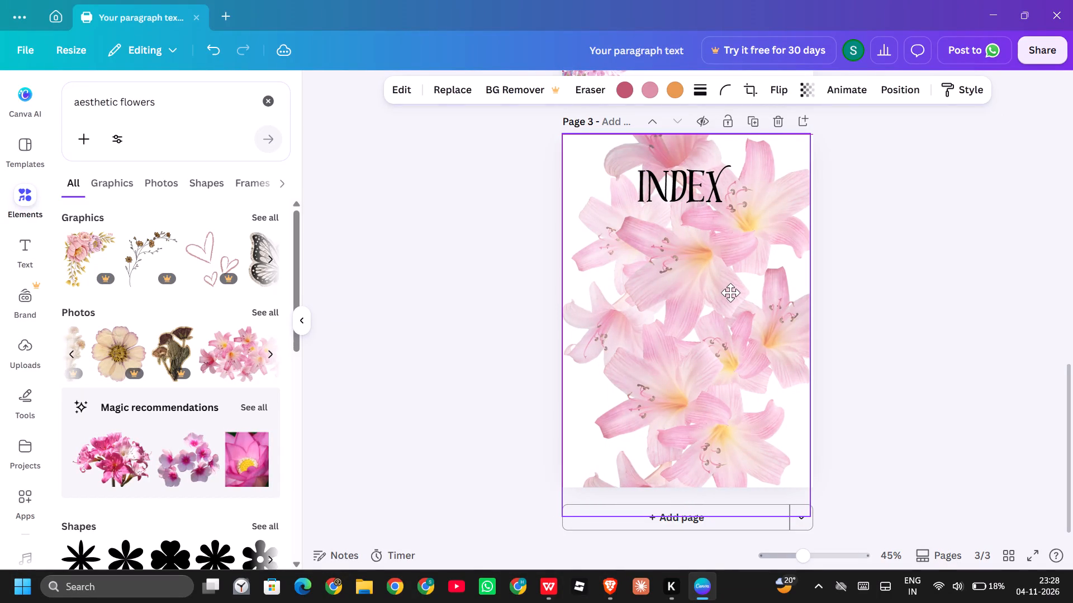
Widen the lily background image on page 3 so its right side extends slightly past the page edge.
left_click(918, 260)
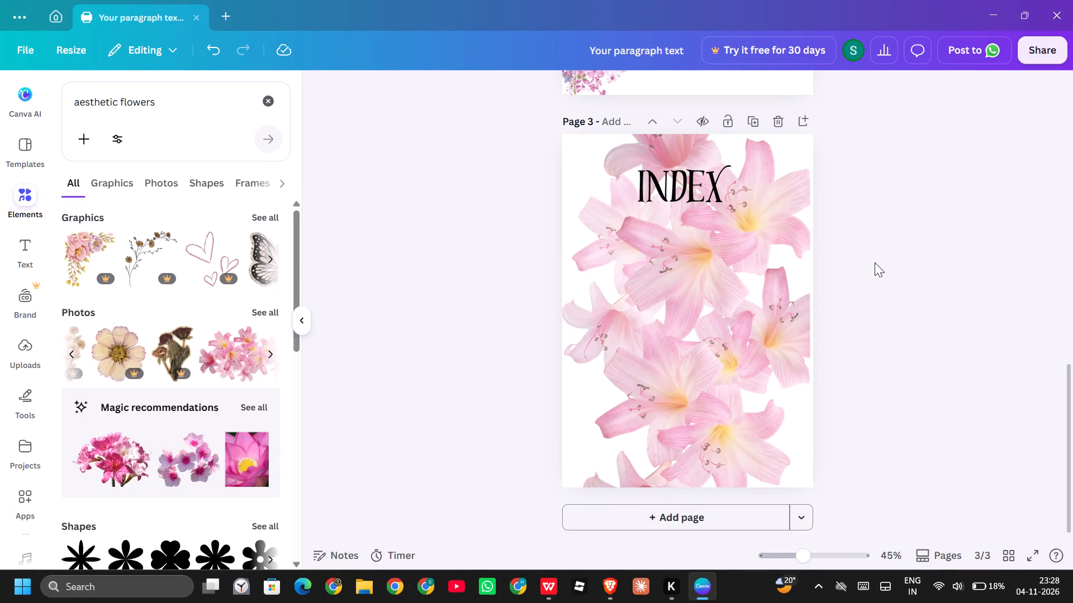
left_click(781, 295)
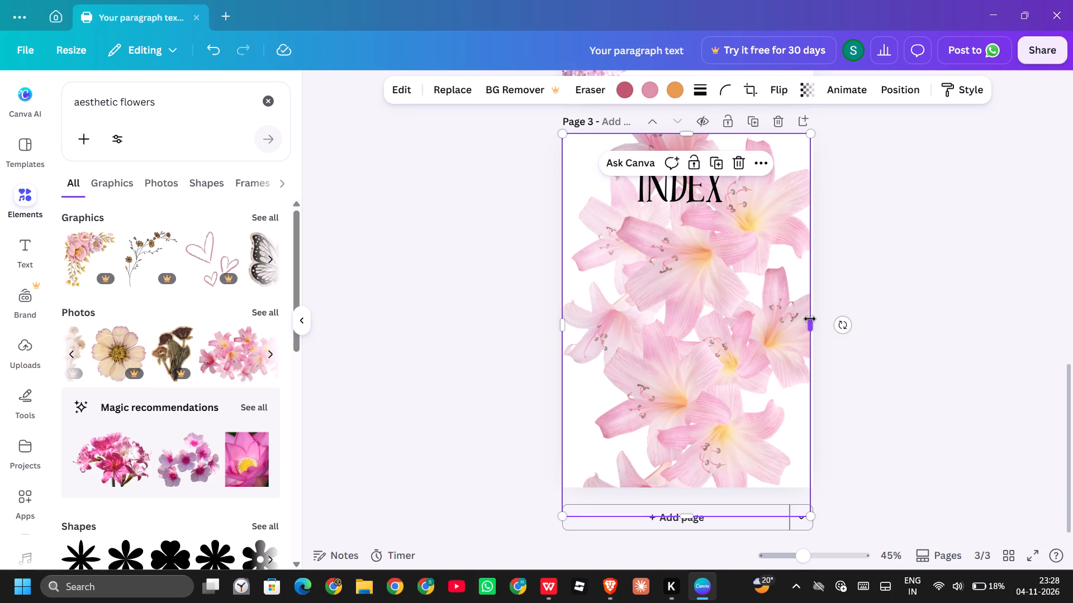
left_click_drag(810, 319, 818, 319)
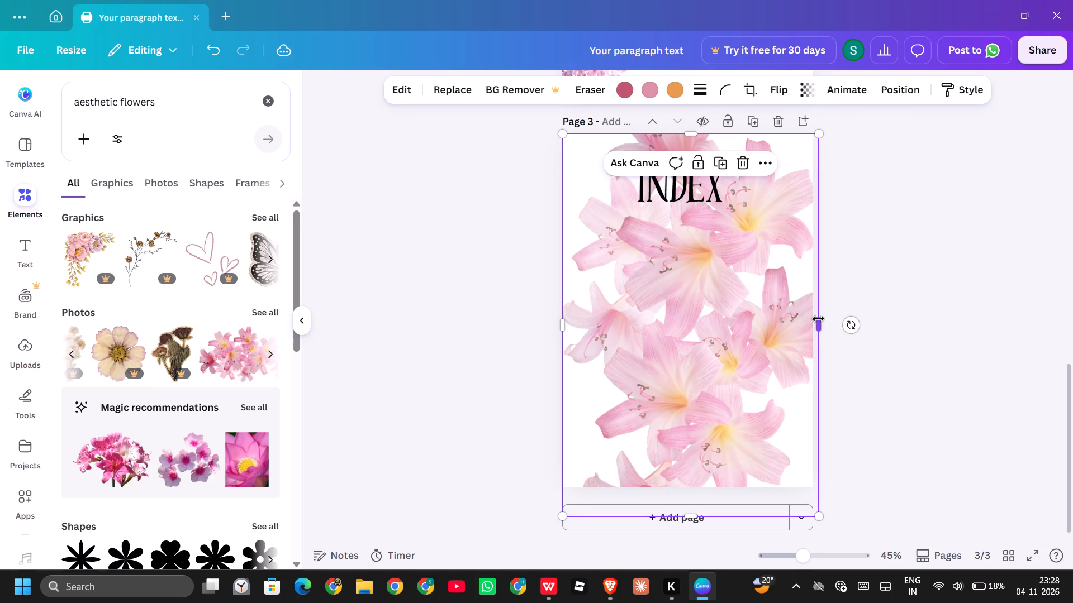
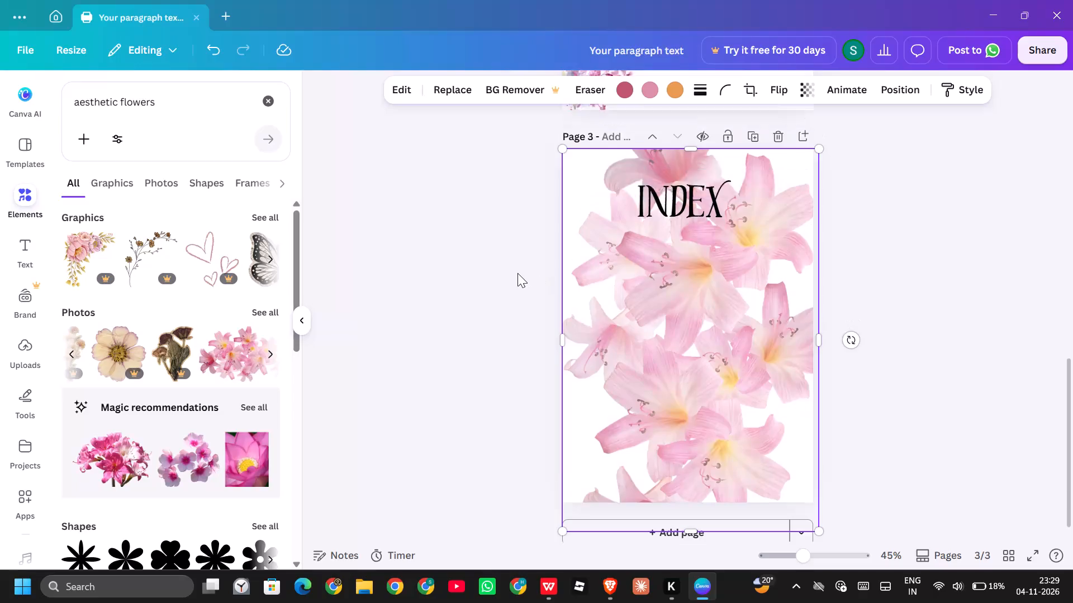
Capture a rectangular screen snip of the Acknowledgement page on page 2, framed to the page's visible edges.
scroll(517, 273, "up", 1)
scroll(517, 273, "right", 1)
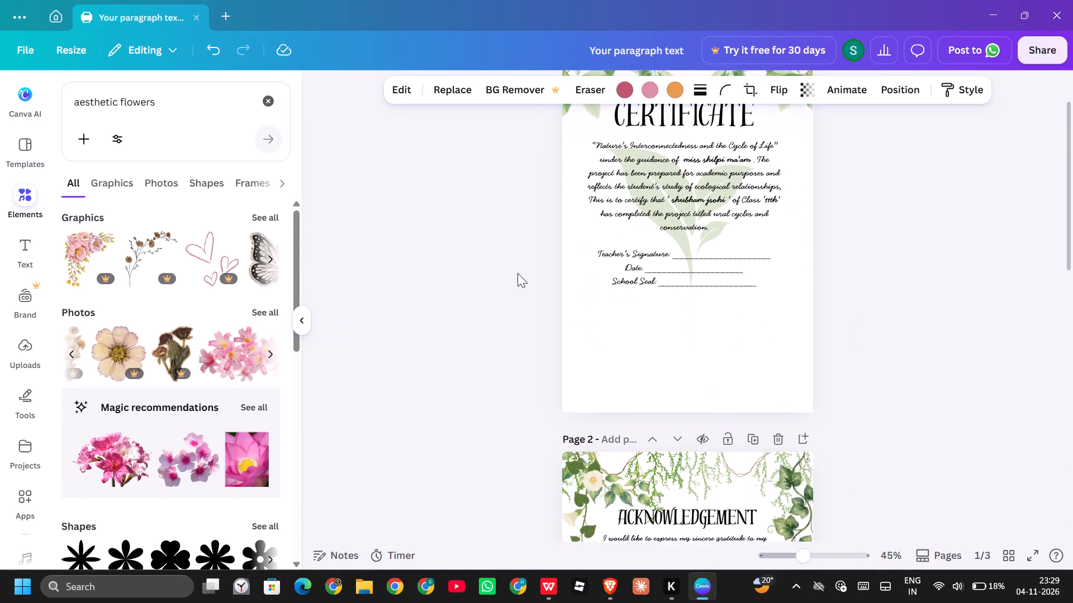
scroll(517, 273, "right", 1)
scroll(517, 273, "down", 3)
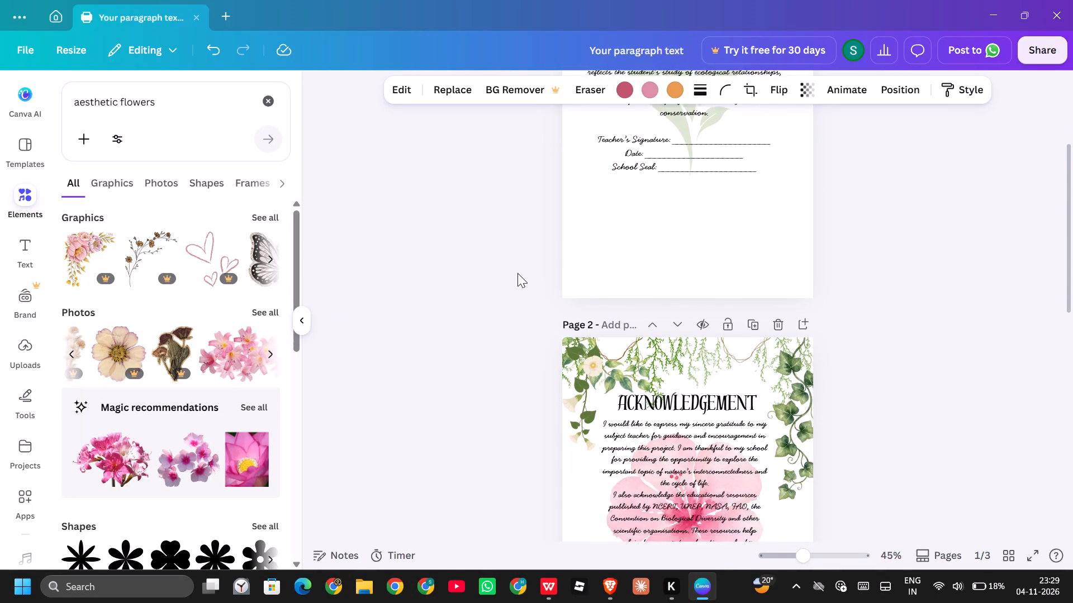
scroll(517, 273, "down", 3)
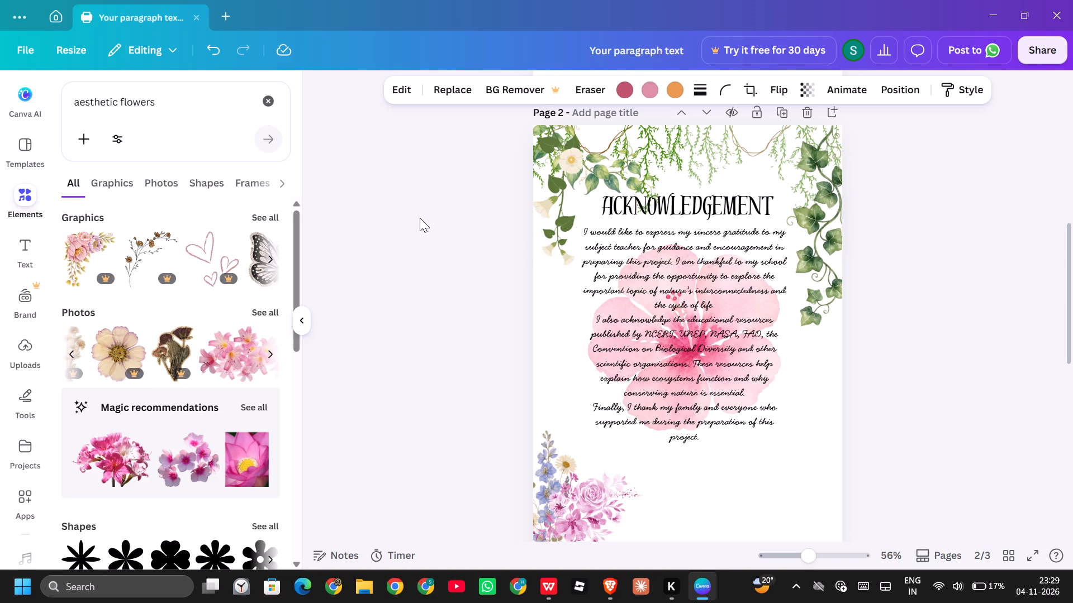
key("shift+super+s")
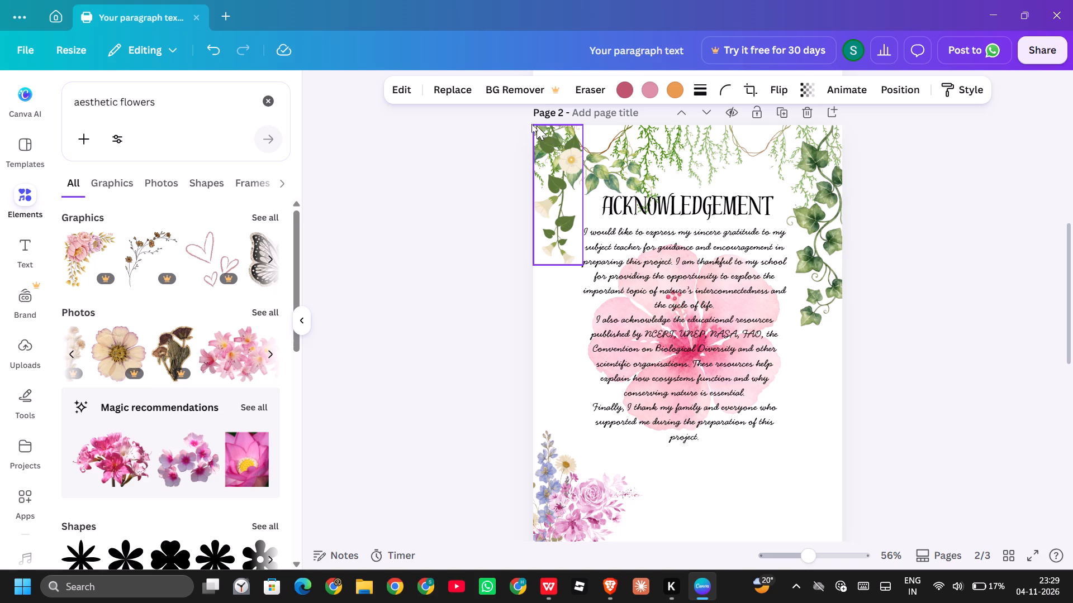
left_click_drag(533, 121, 842, 547)
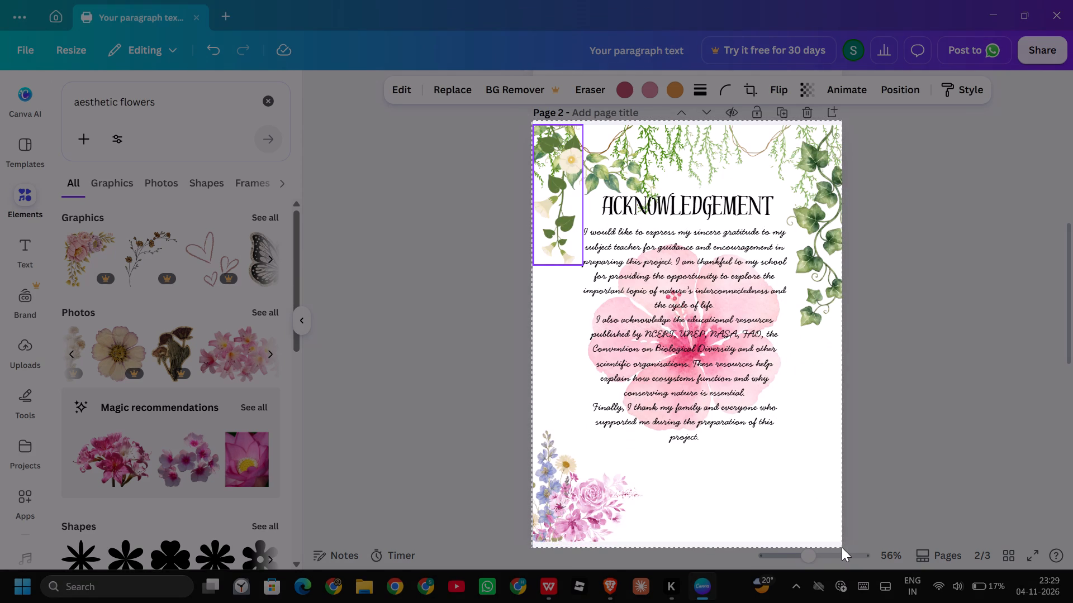
left_click_drag(842, 547, 842, 538)
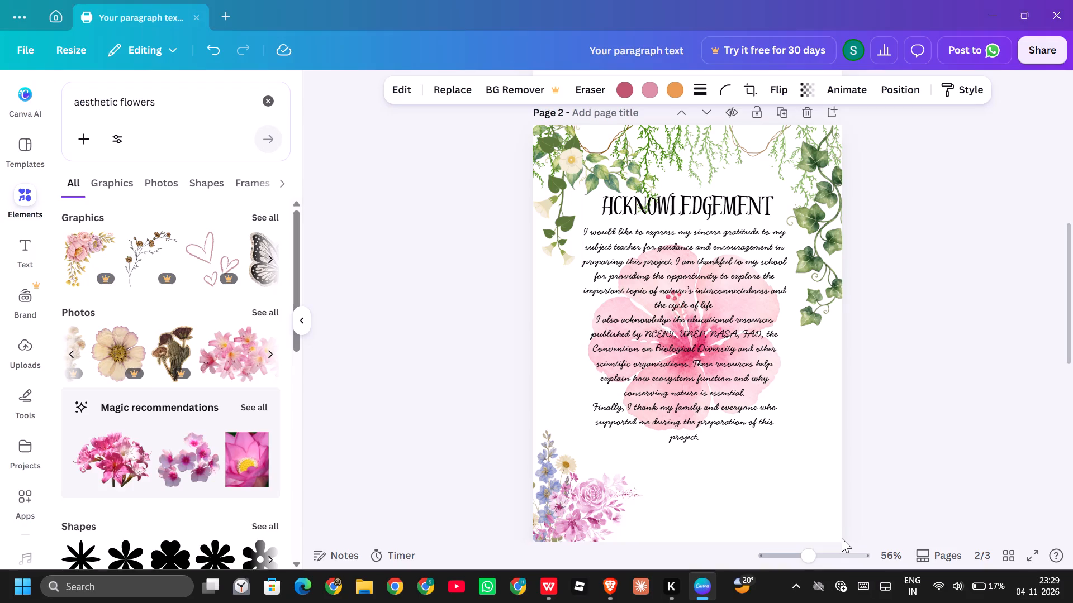
Switch to WhatsApp.
left_click(496, 583)
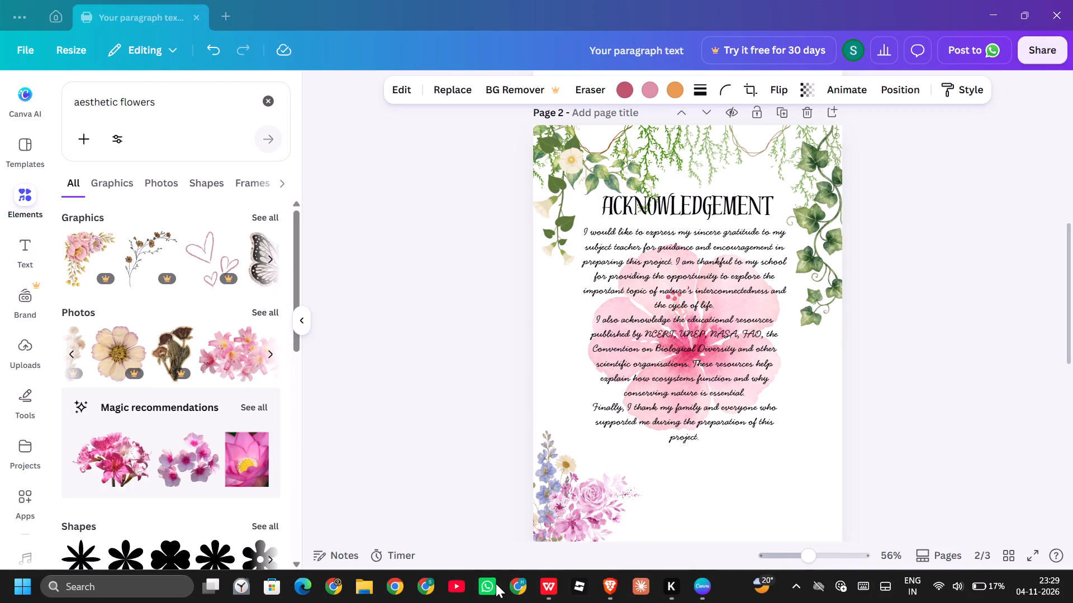
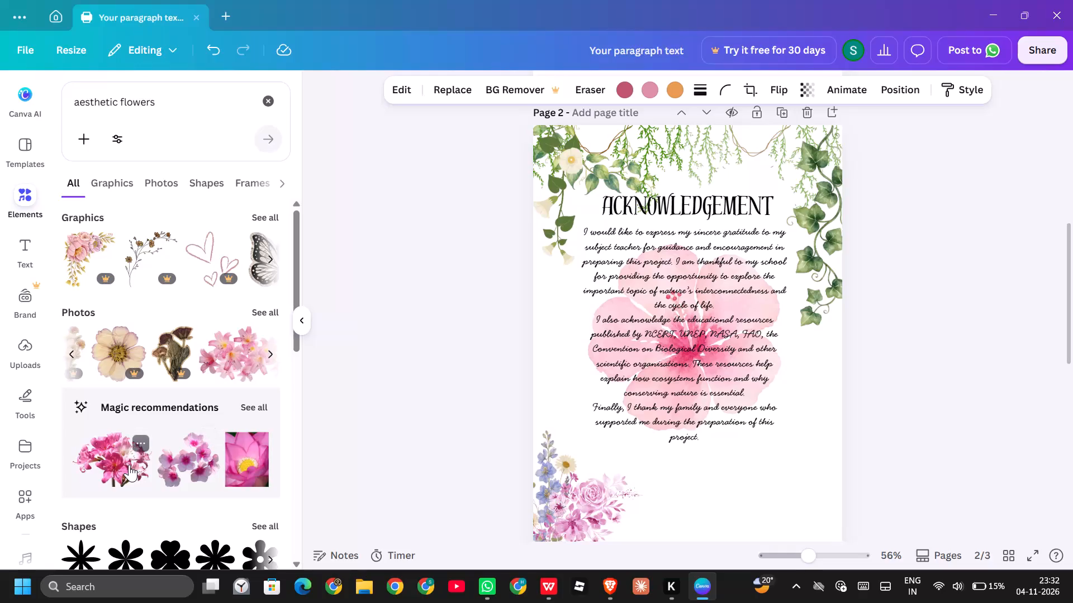
Switch to the WPS Office document and copy the full Index list, from "1. Introduction" to "23. Bibliography and Further Reading".
scroll(352, 501, "down", 6)
scroll(352, 501, "right", 1)
scroll(352, 501, "up", 1)
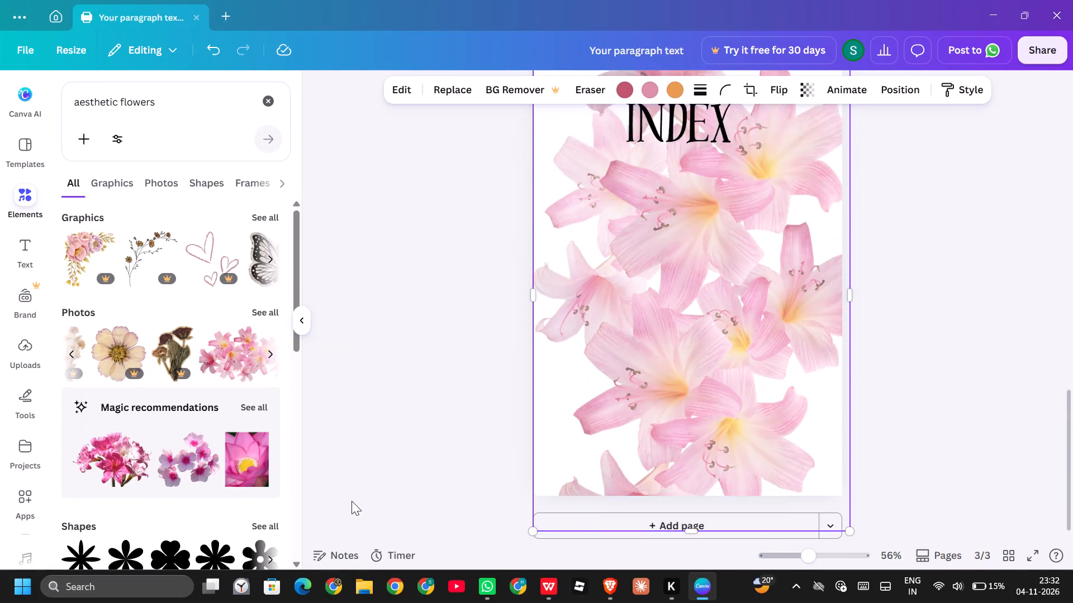
scroll(352, 501, "up", 1)
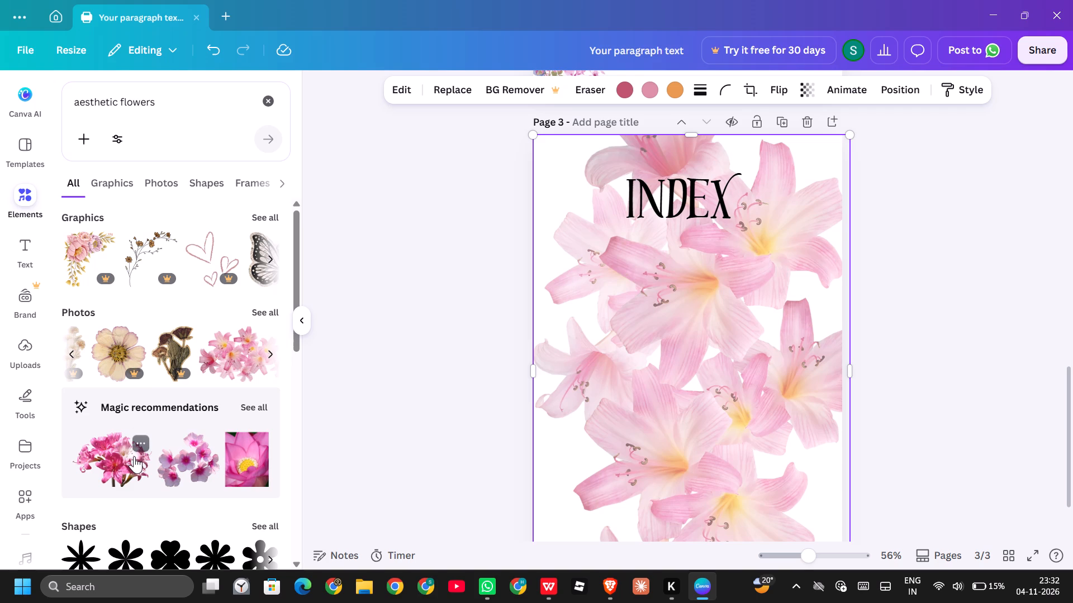
left_click(554, 588)
left_click(563, 373)
scroll(563, 373, "down", 1)
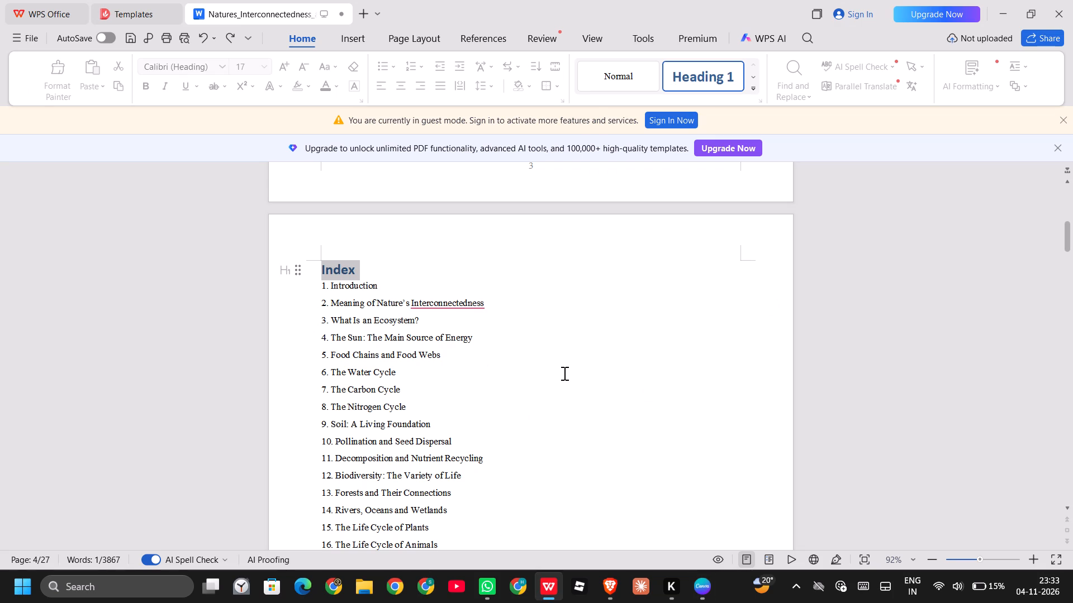
scroll(563, 373, "down", 1)
left_click_drag(320, 245, 471, 420)
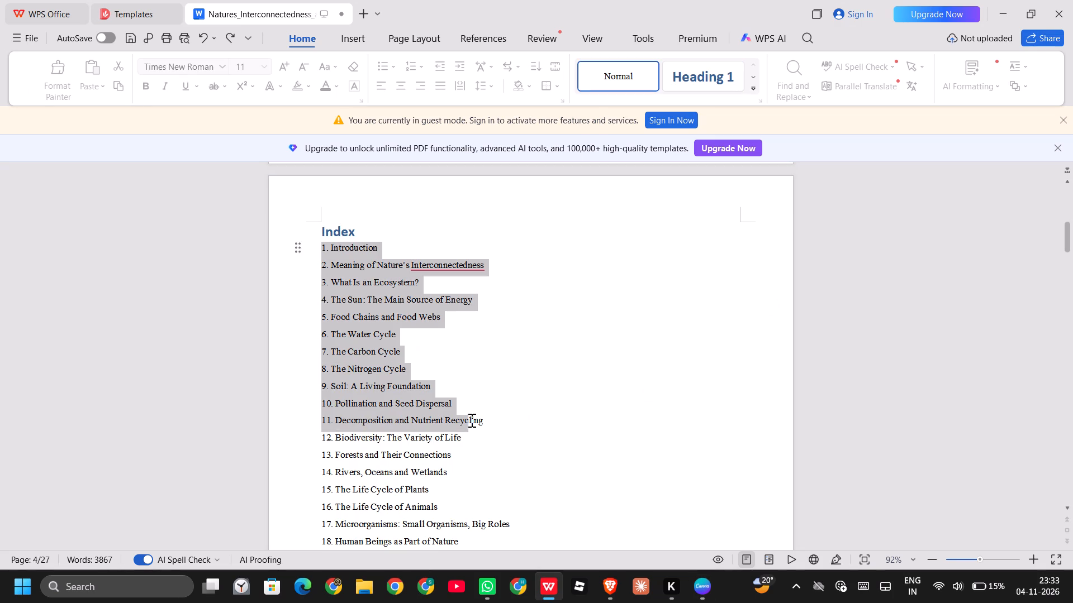
left_click_drag(471, 420, 457, 185)
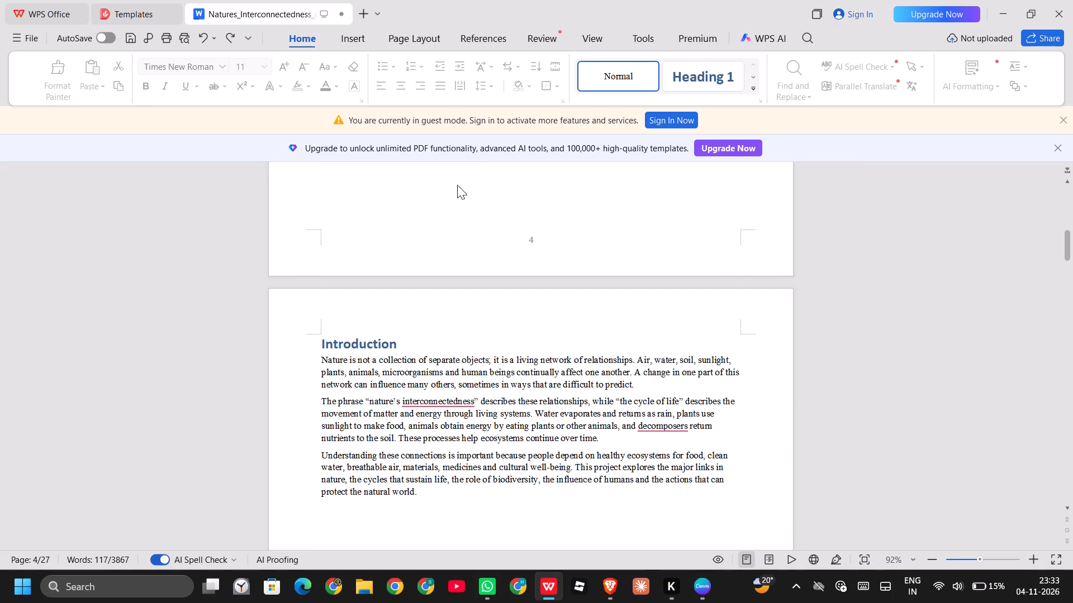
left_click_drag(457, 185, 473, 234)
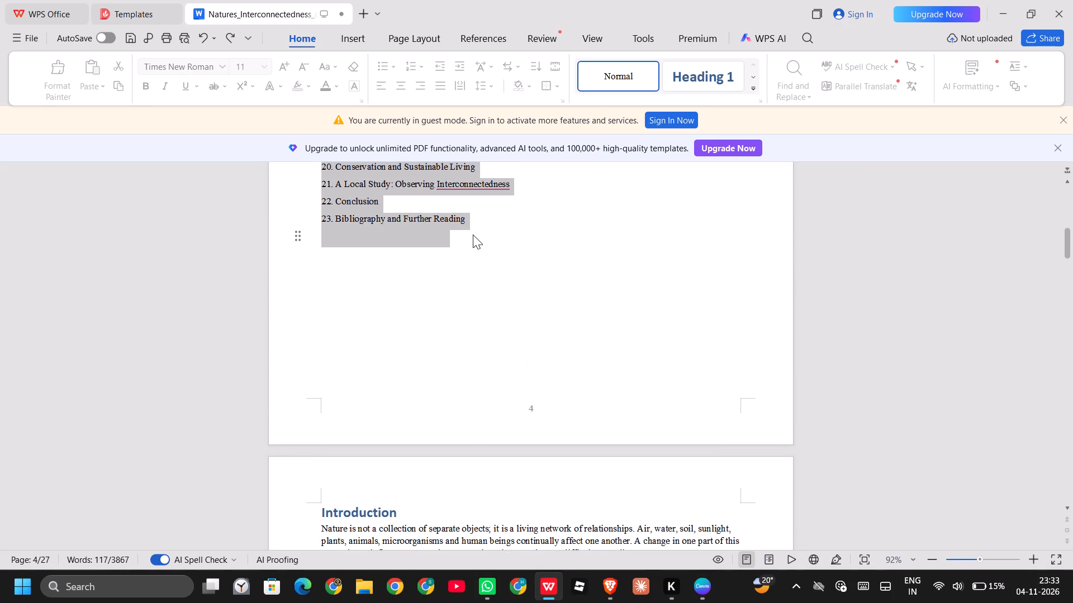
left_click_drag(473, 234, 474, 224)
key("ctrl+c")
key("ctrl+c")
key("ctrl+c")
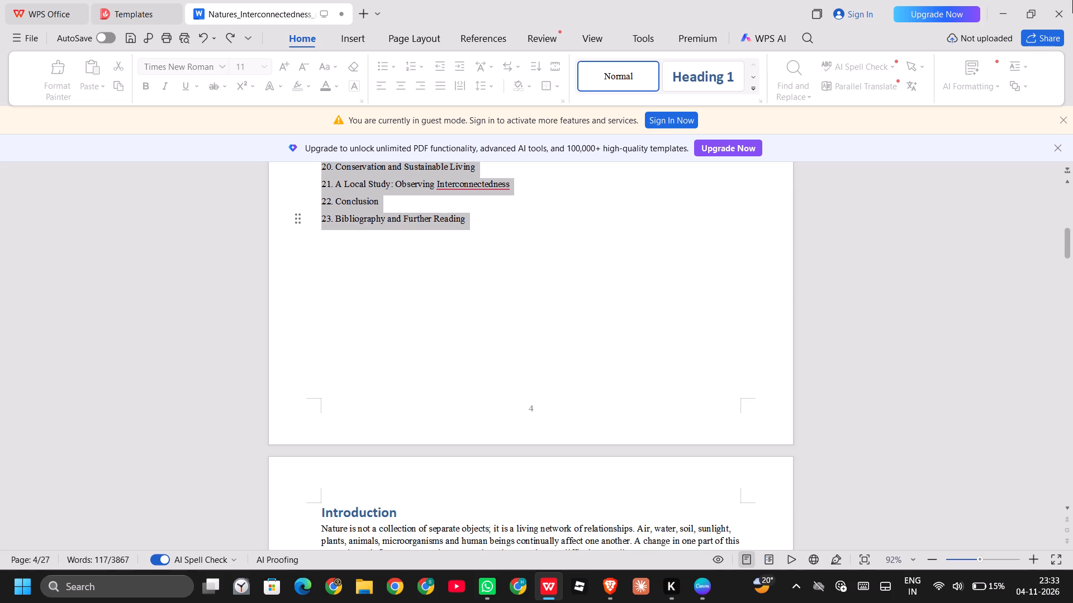
Return to Canva and add a text box on page 3 containing the copied Index list.
left_click(1012, 3)
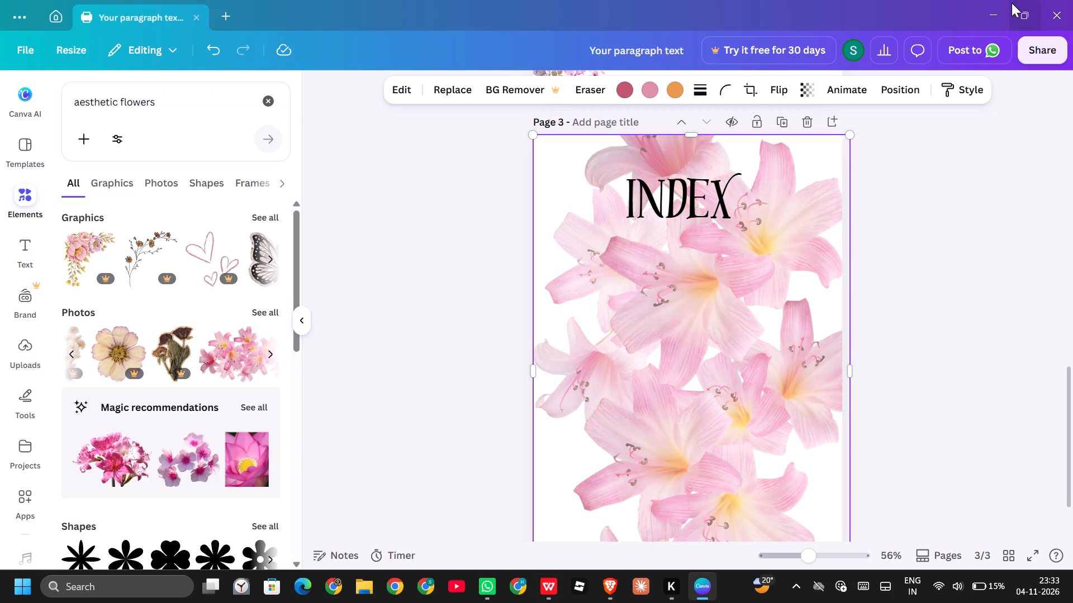
left_click(25, 250)
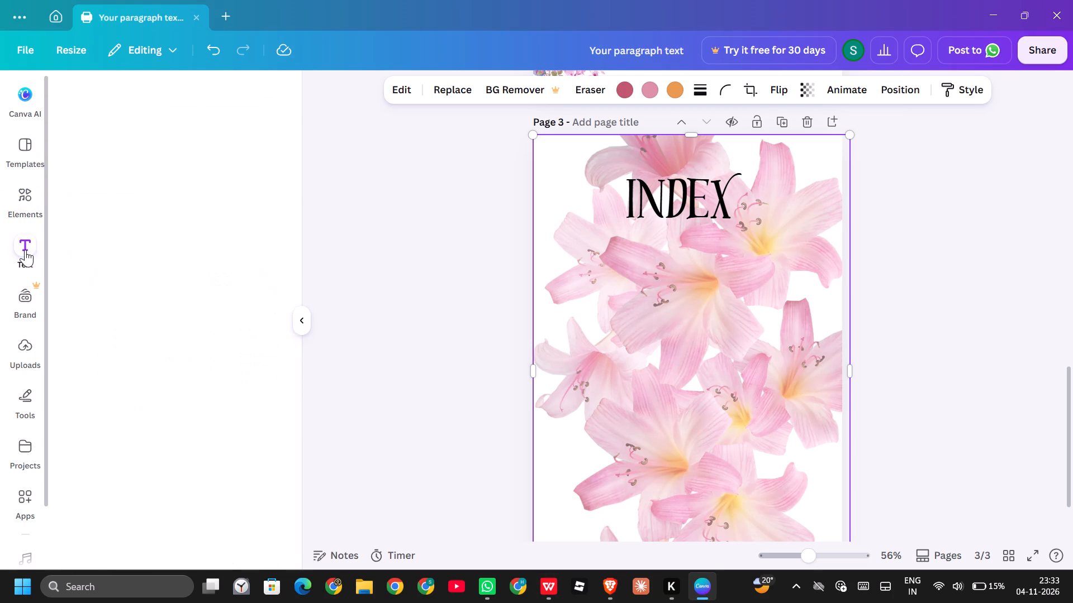
left_click(186, 143)
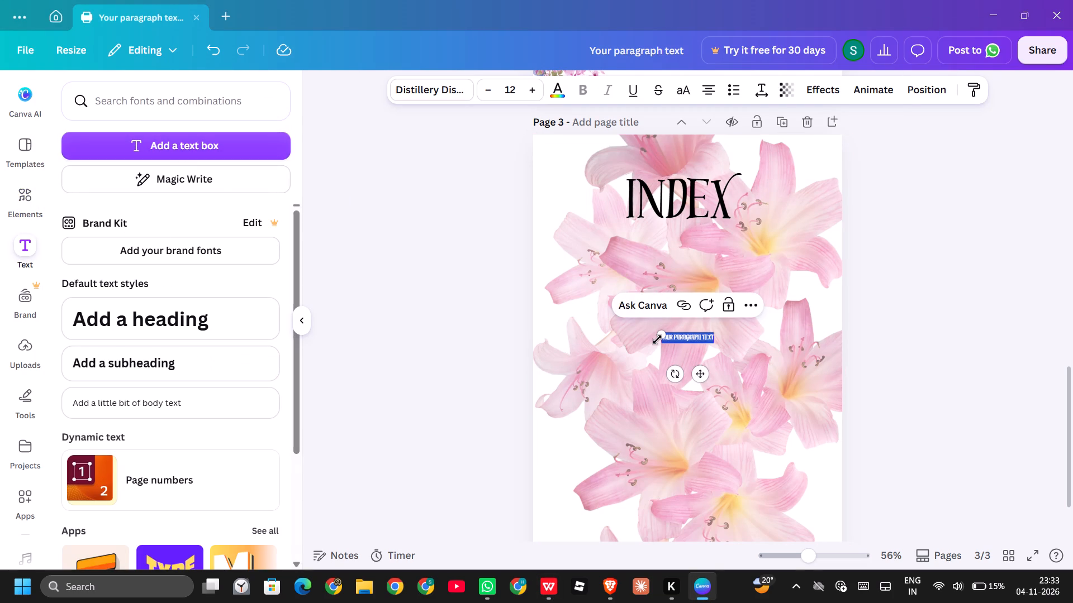
key("ctrl+v")
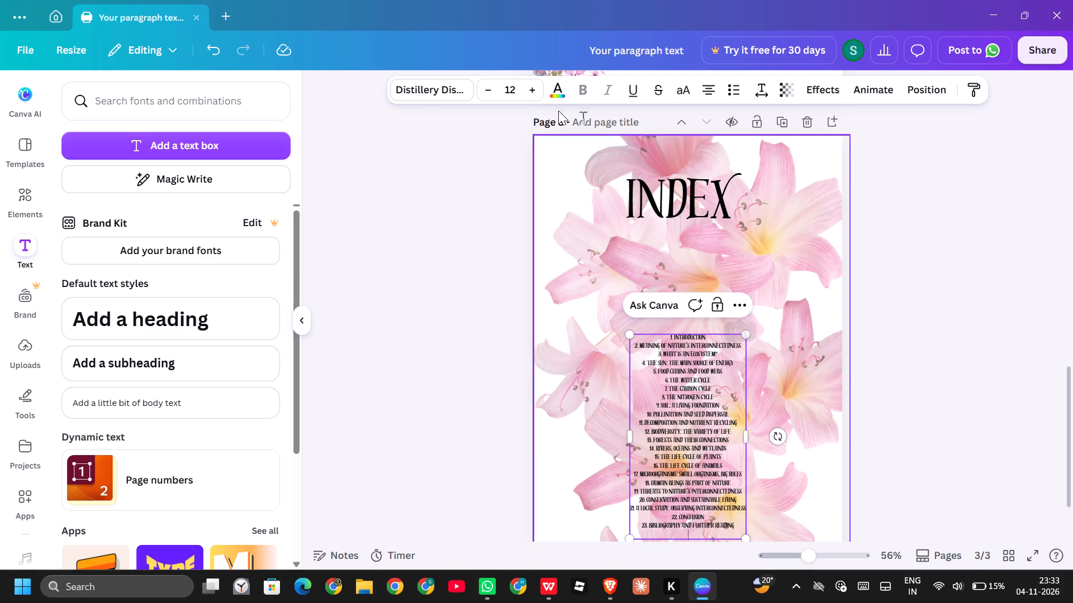
Search the fonts for handwriting, choose Dekko for the list, and replace Distillery Display with it across all pages.
left_click(421, 86)
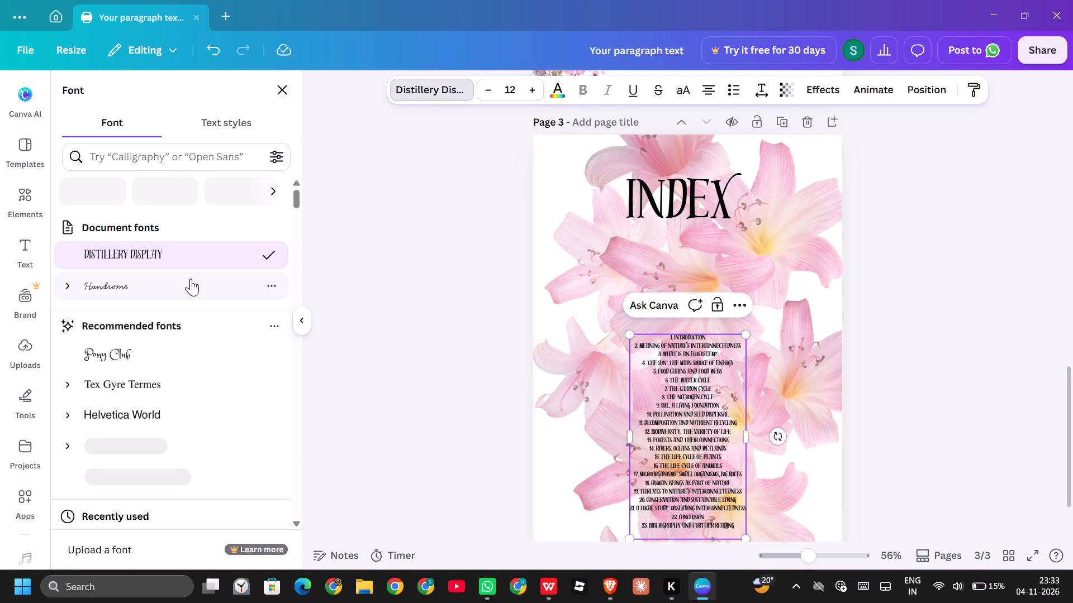
left_click(149, 161)
type("handwritig")
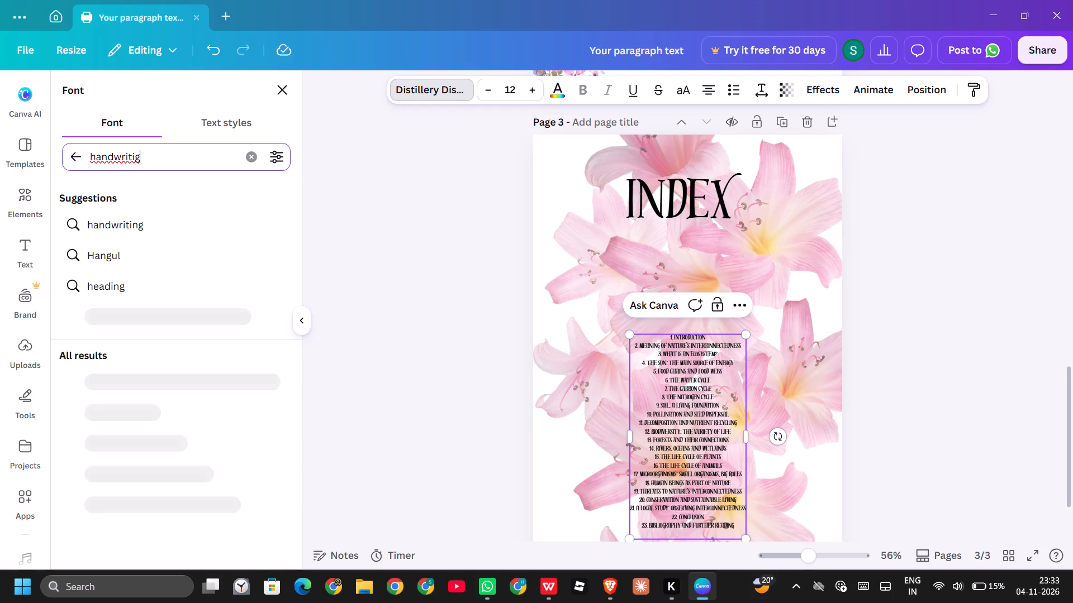
key("BackSpace")
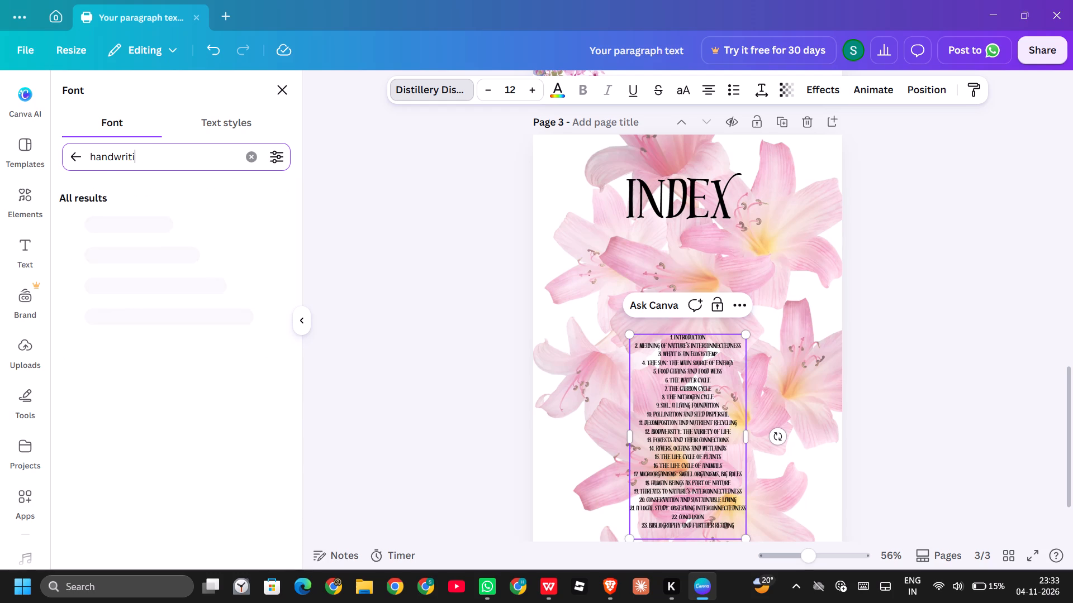
left_click(144, 224)
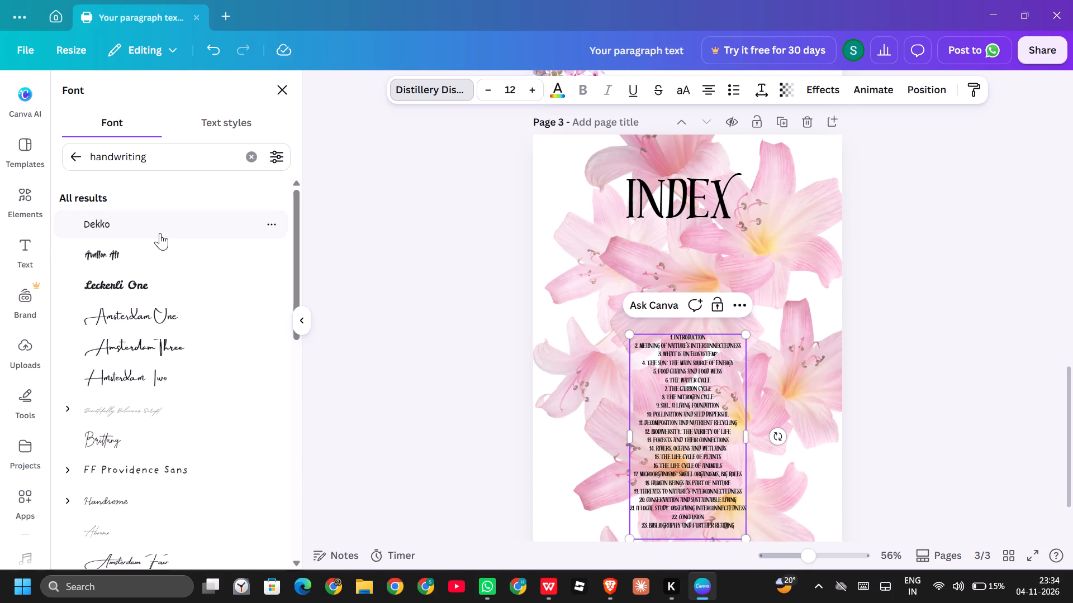
left_click(160, 233)
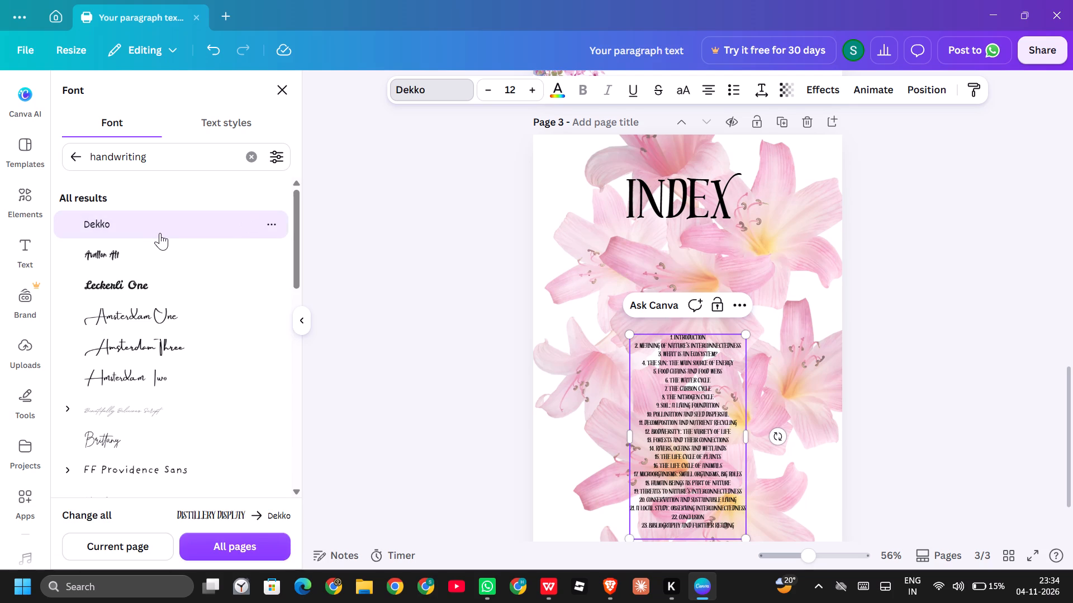
left_click(160, 233)
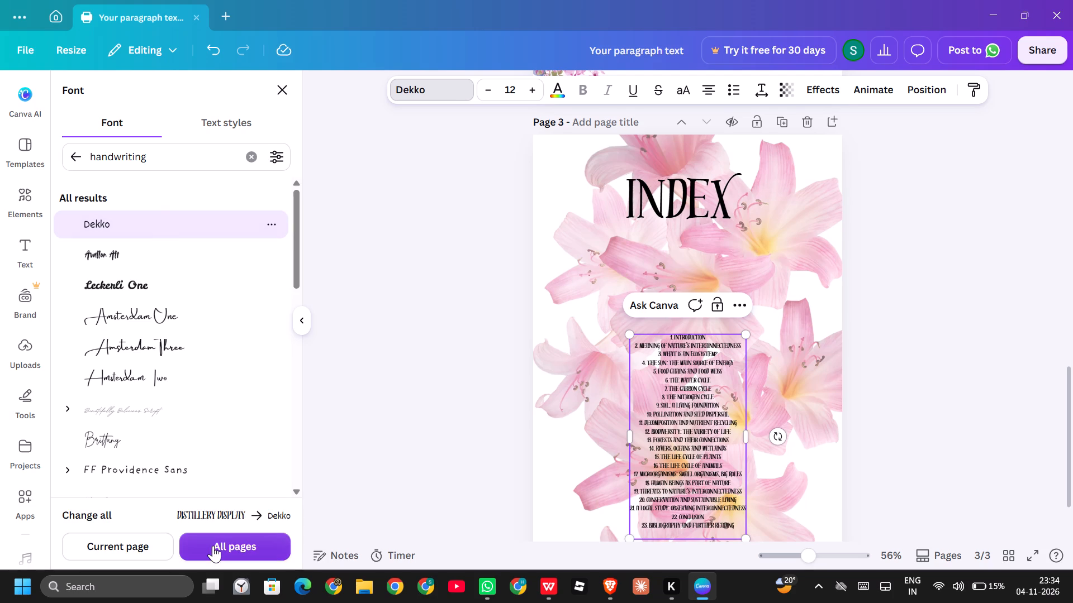
double_click(140, 235)
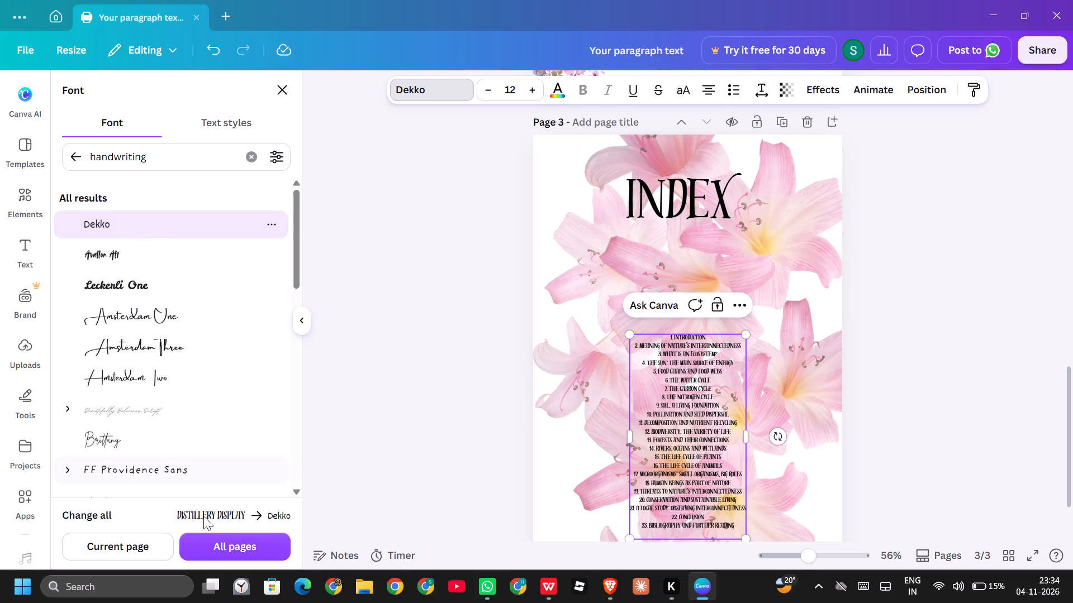
left_click(209, 535)
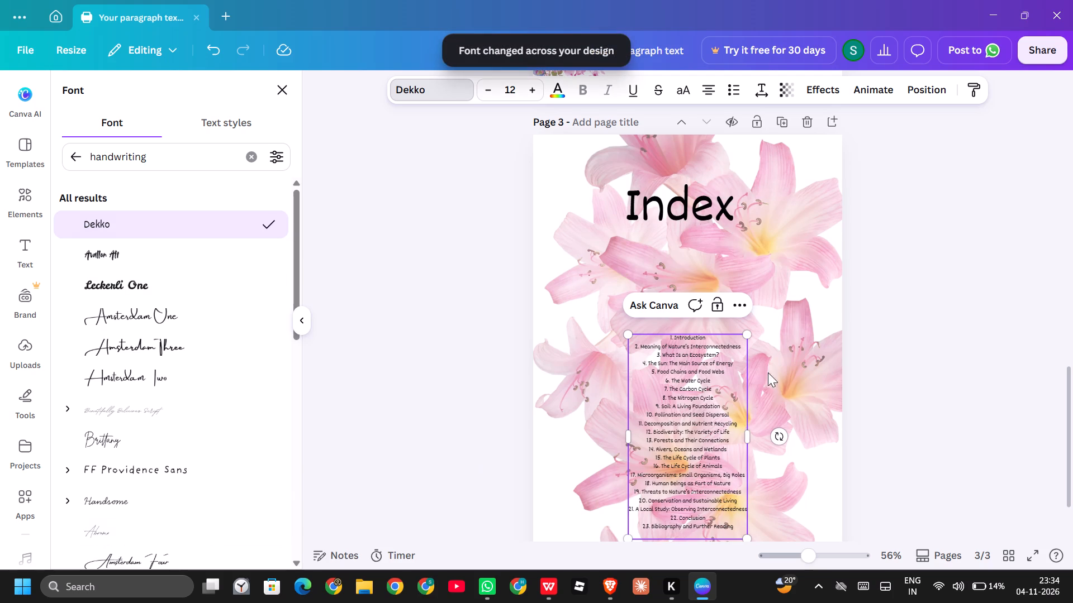
Scale the index list up to font size 17.4 below the Index heading and slightly widen its text box.
left_click_drag(747, 336, 810, 244)
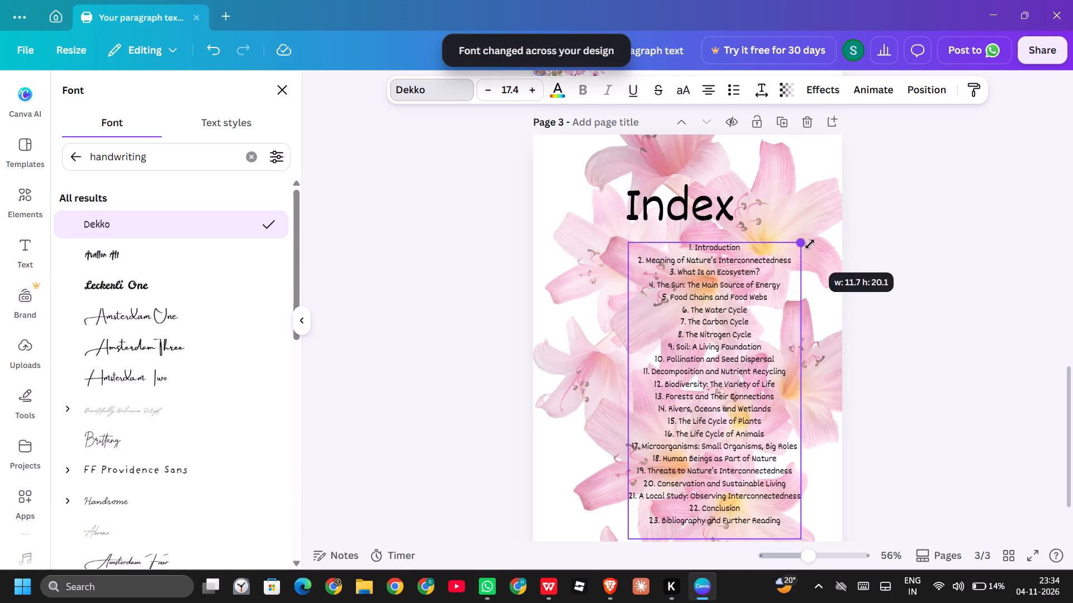
left_click_drag(810, 244, 823, 224)
left_click_drag(803, 310, 800, 313)
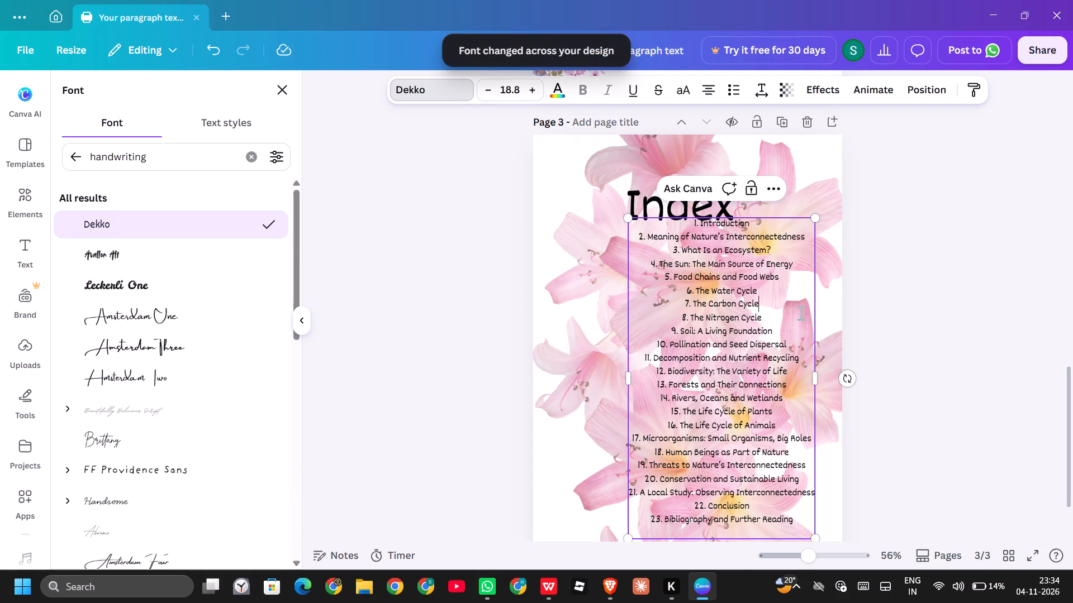
left_click_drag(800, 313, 791, 317)
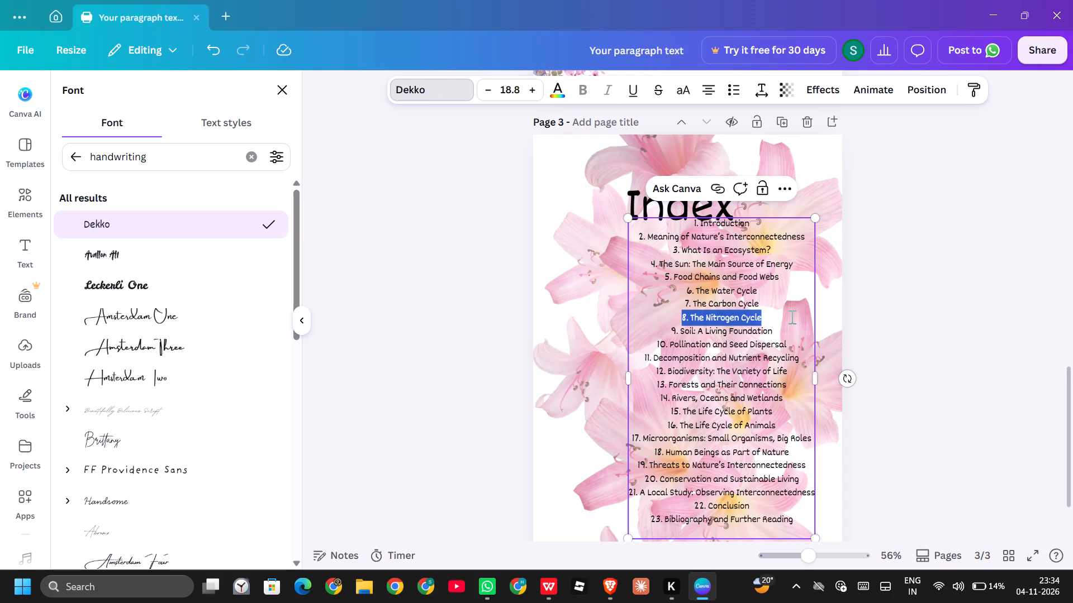
left_click(814, 384)
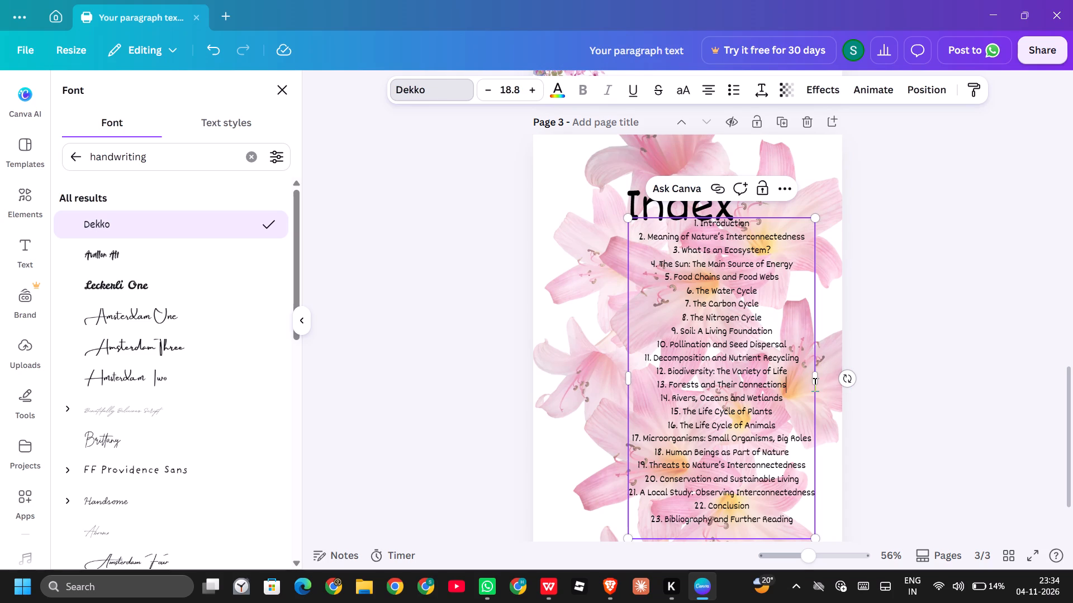
left_click_drag(814, 219, 794, 241)
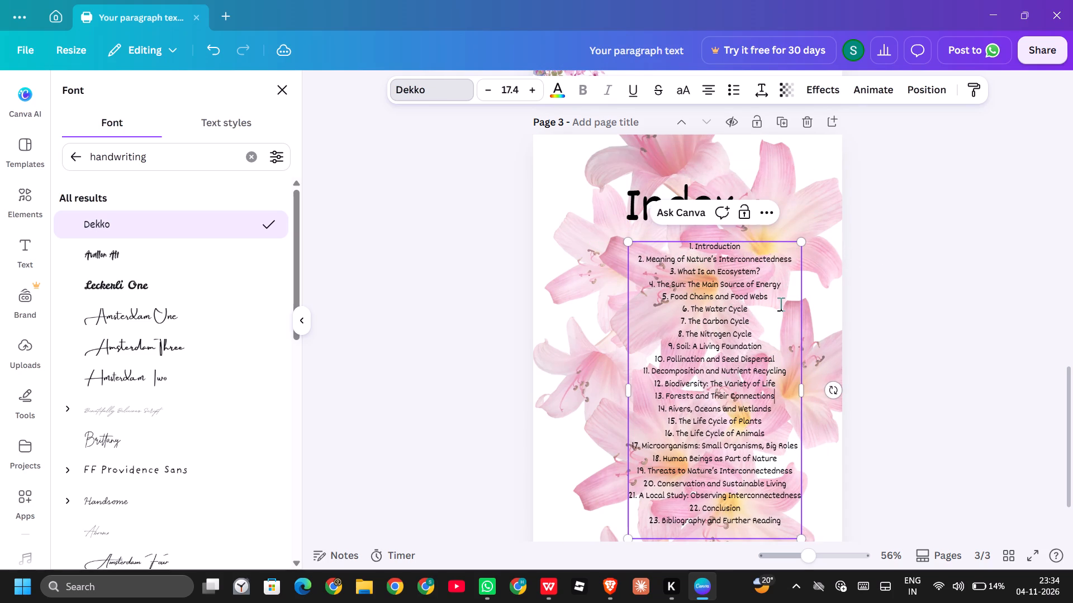
left_click(800, 389)
left_click_drag(802, 389, 811, 391)
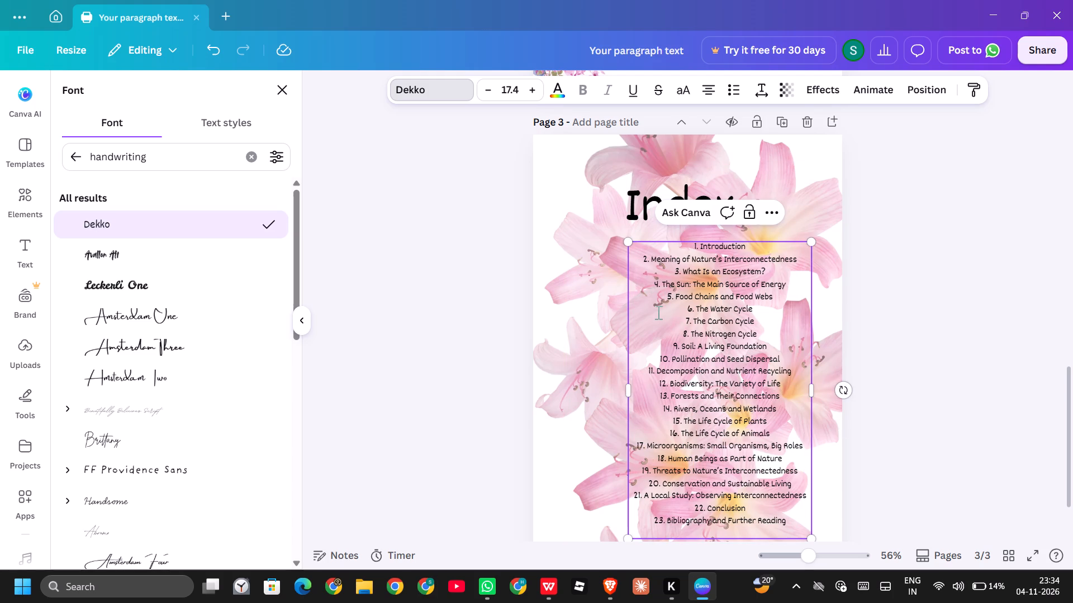
left_click(1067, 389)
left_click(969, 343)
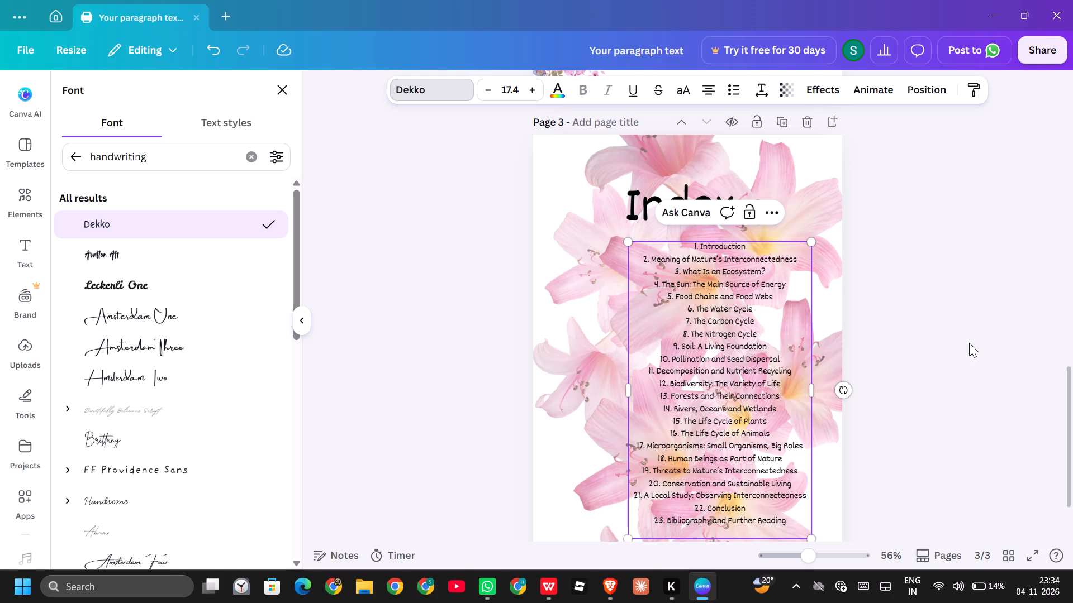
left_click(926, 253)
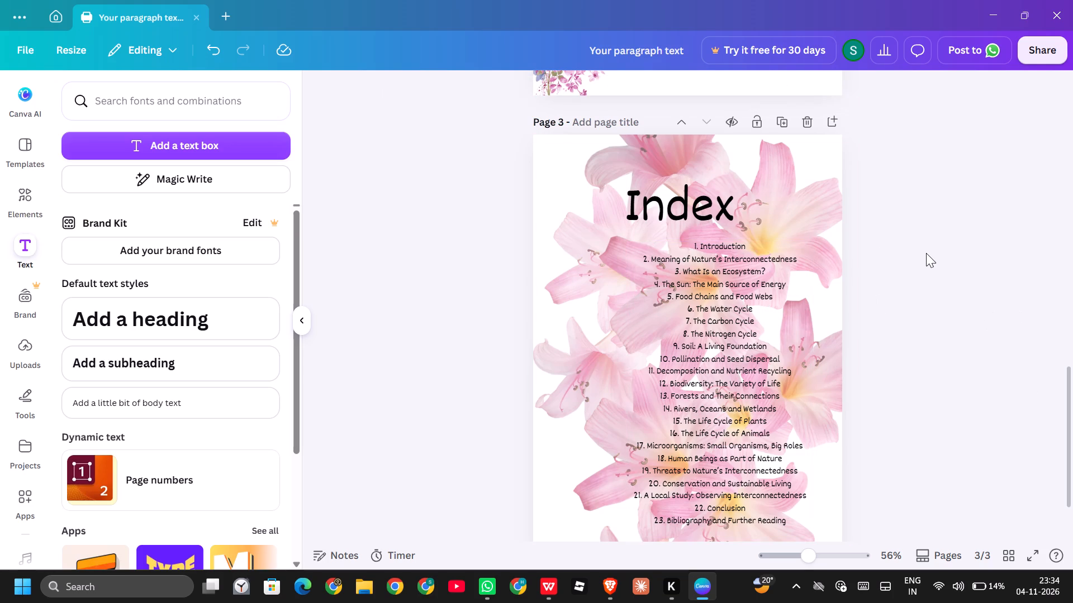
Move the index list to the middle of the page beneath the heading and widen its text box a little more.
left_click_drag(698, 303, 660, 294)
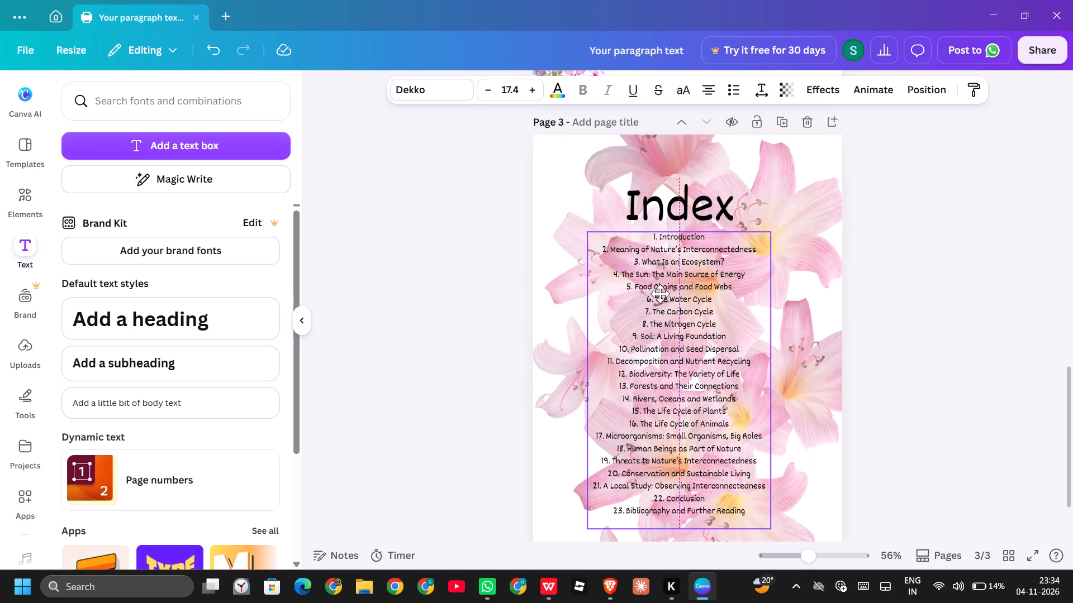
left_click_drag(660, 294, 657, 294)
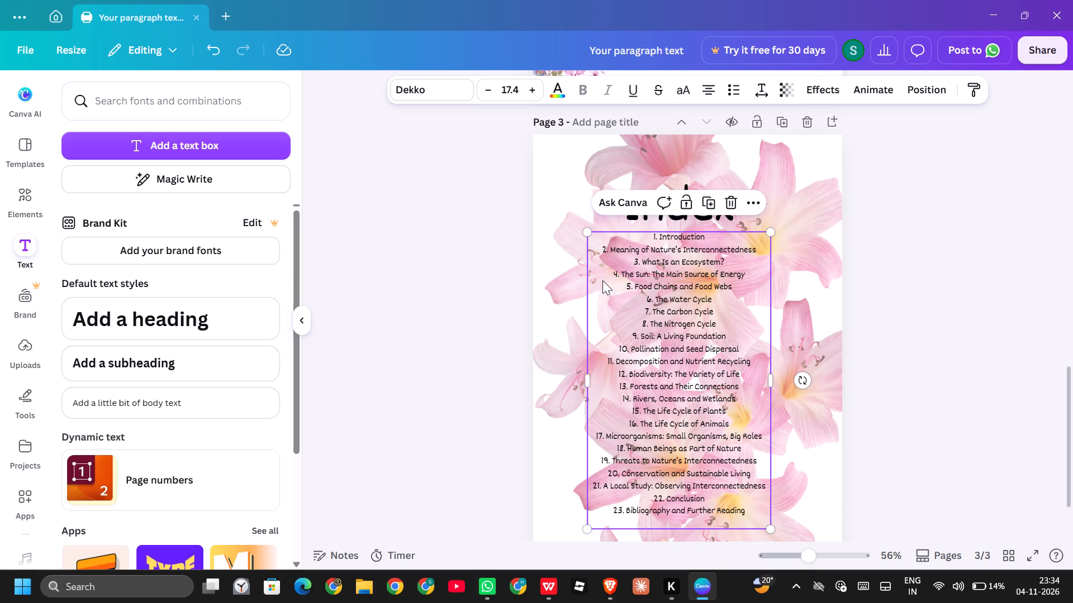
left_click_drag(691, 347, 701, 343)
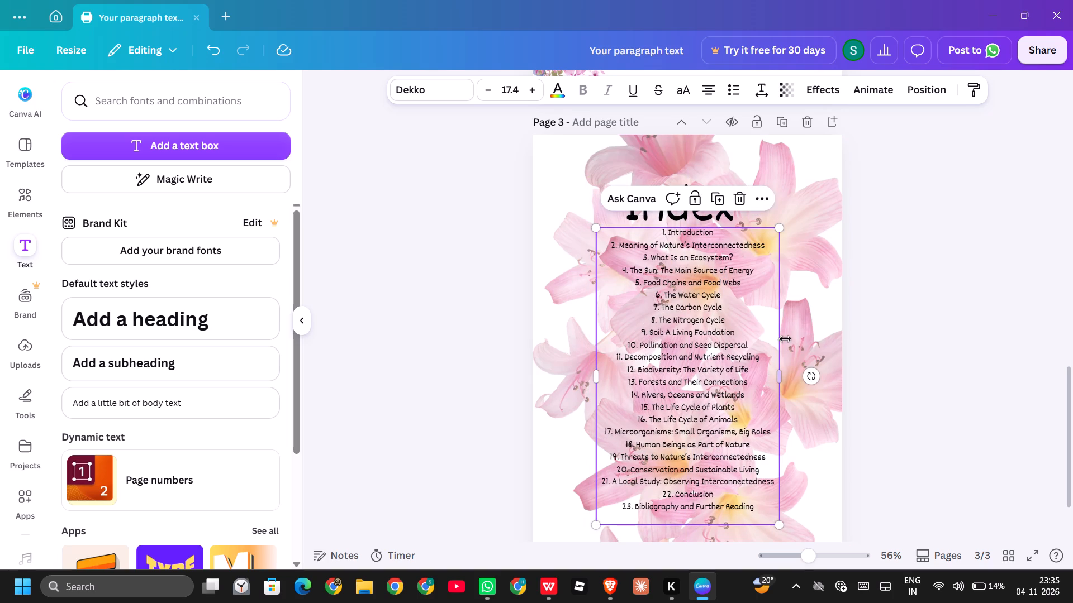
left_click_drag(780, 376, 796, 375)
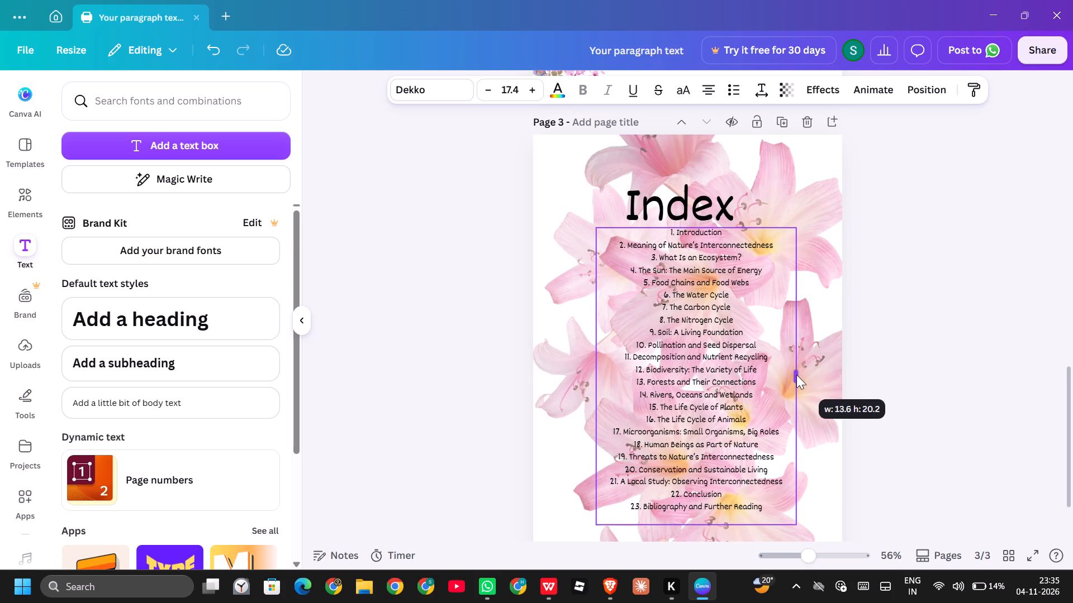
left_click_drag(796, 375, 800, 375)
Move the Index heading slightly up and across so it is centred above the list.
left_click_drag(699, 216, 718, 207)
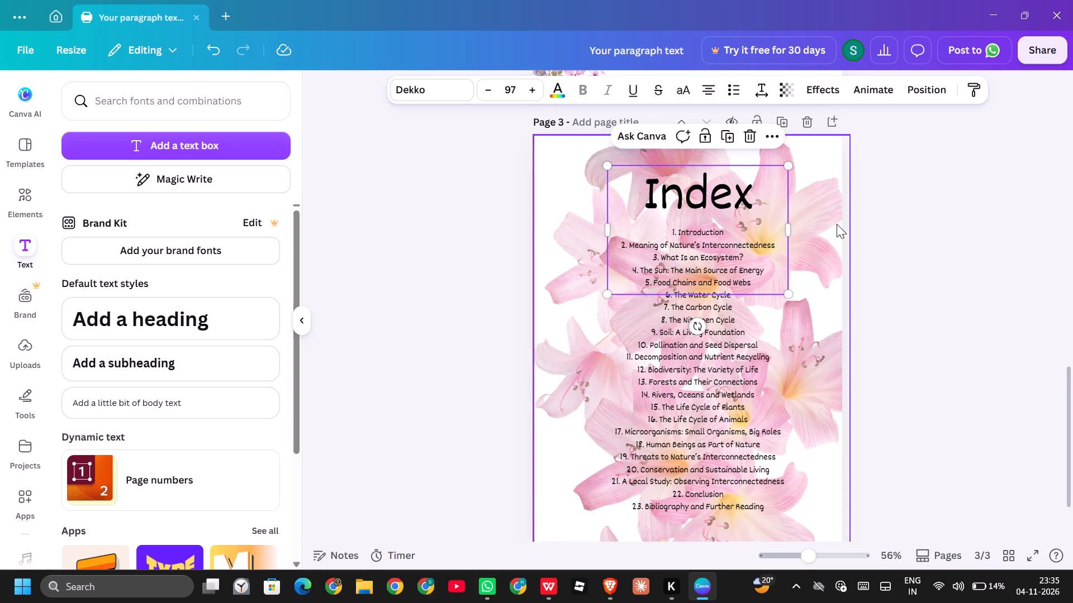
left_click(868, 228)
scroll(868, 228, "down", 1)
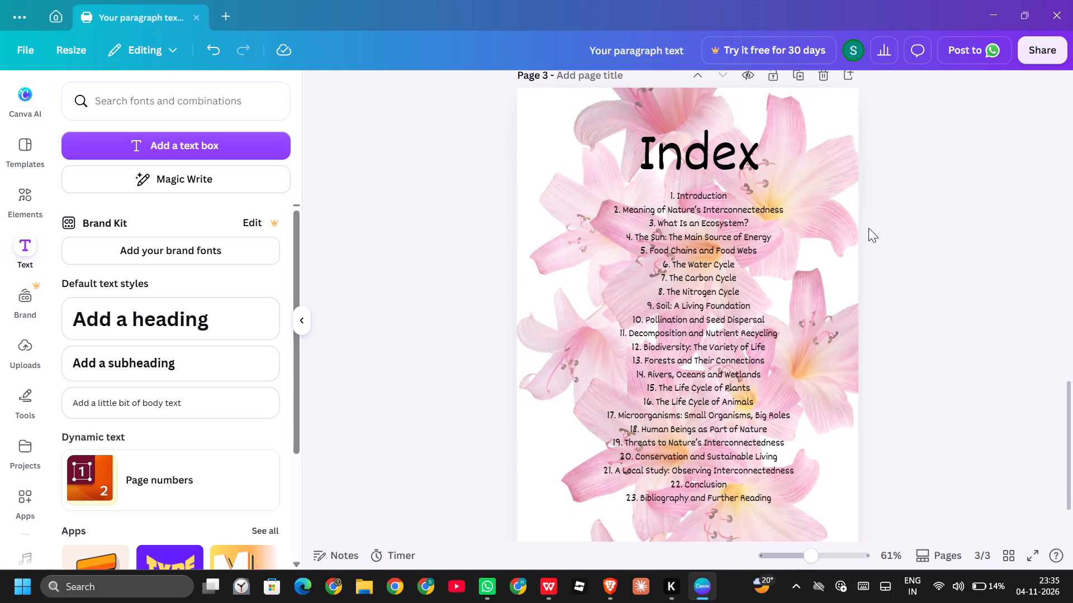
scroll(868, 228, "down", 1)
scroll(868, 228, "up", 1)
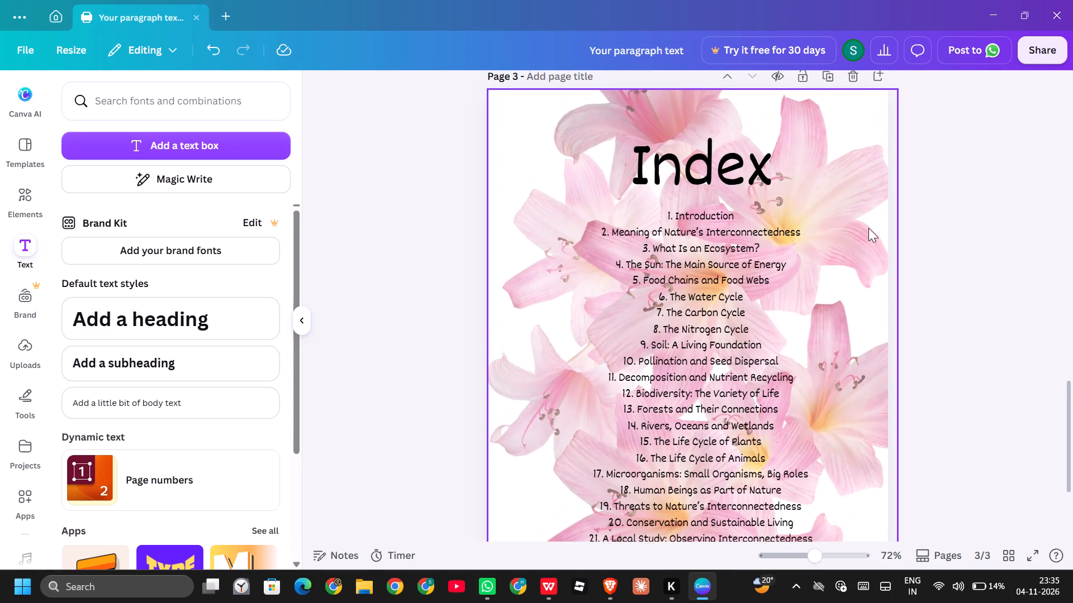
Left-align the chapter list under the Index heading on page 3.
scroll(868, 228, "up", 1)
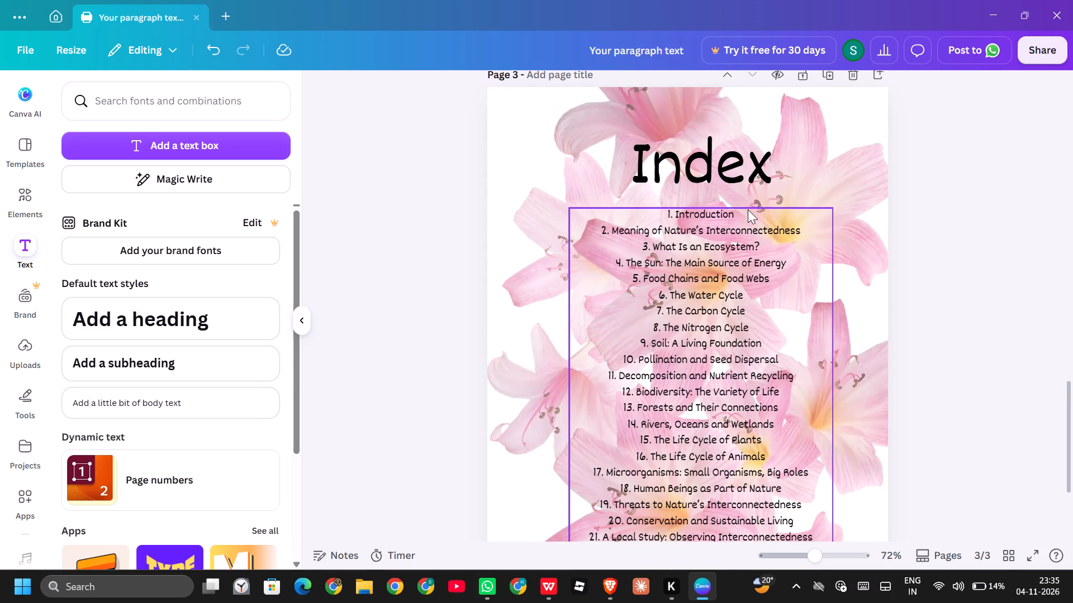
left_click(743, 213)
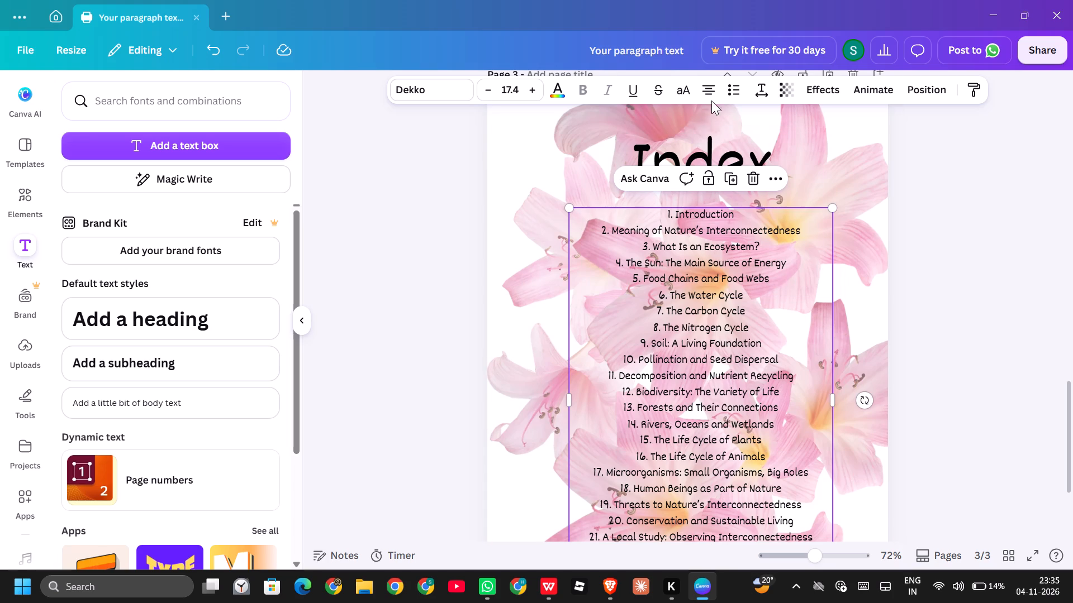
left_click(708, 92)
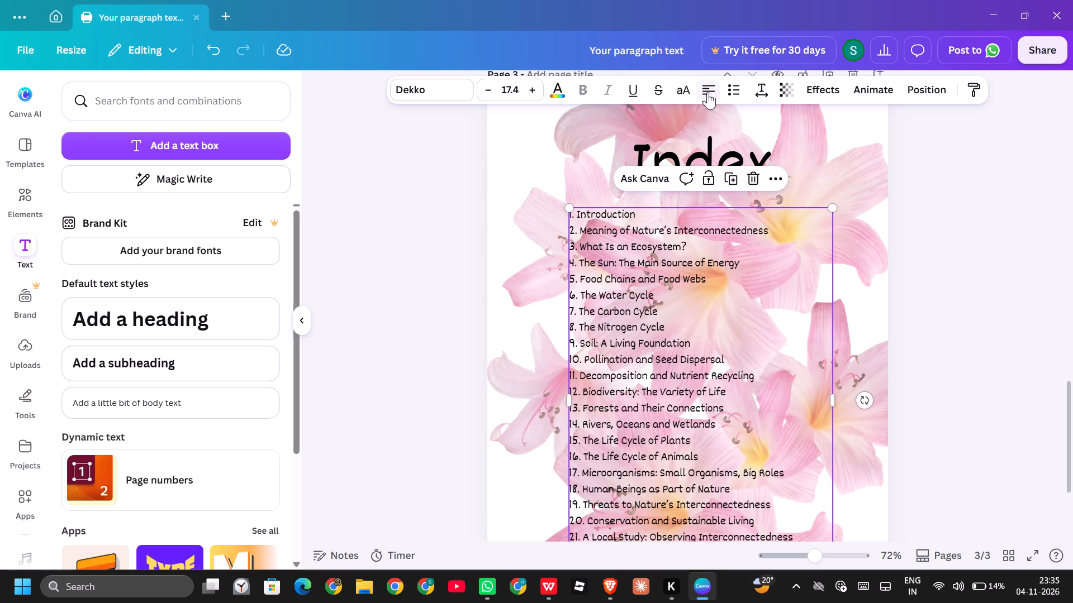
left_click(972, 242)
Move the Index heading left so it lines up with the left edge of the chapter list.
left_click_drag(714, 164, 656, 157)
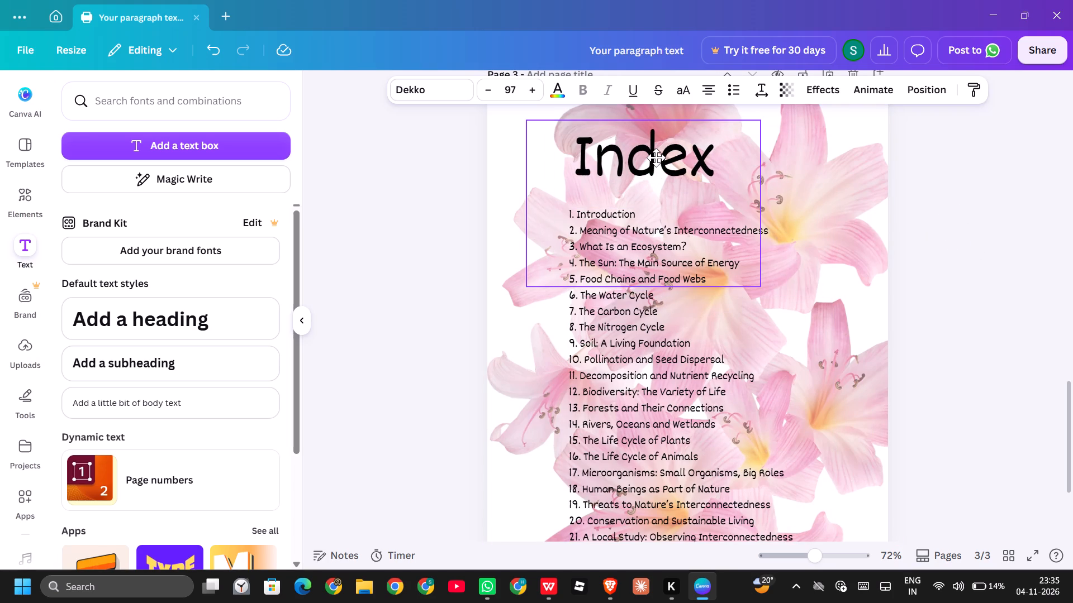
left_click_drag(656, 157, 647, 159)
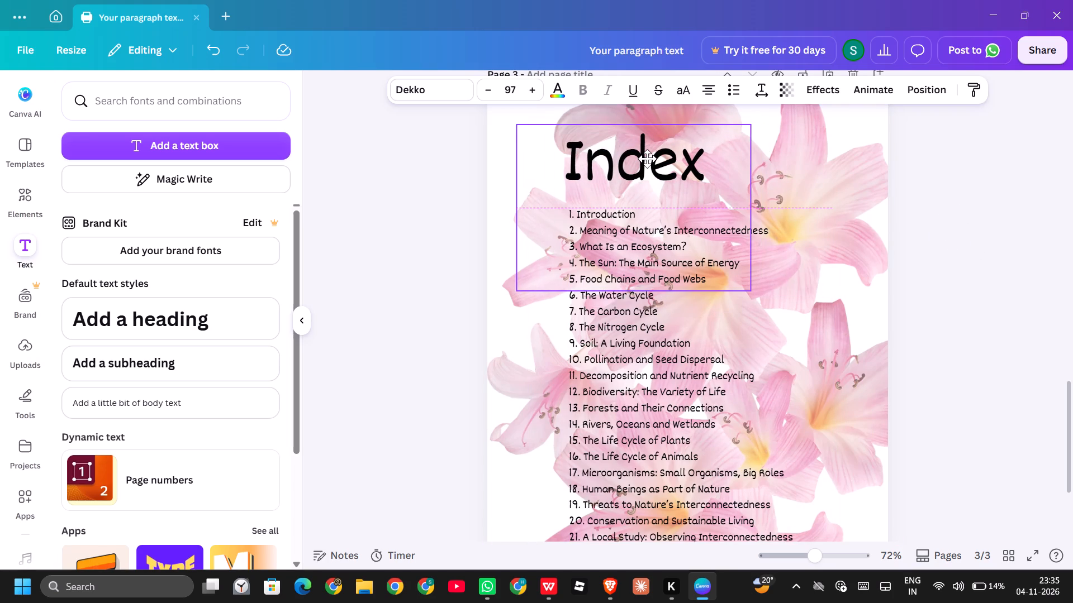
left_click_drag(647, 159, 647, 159)
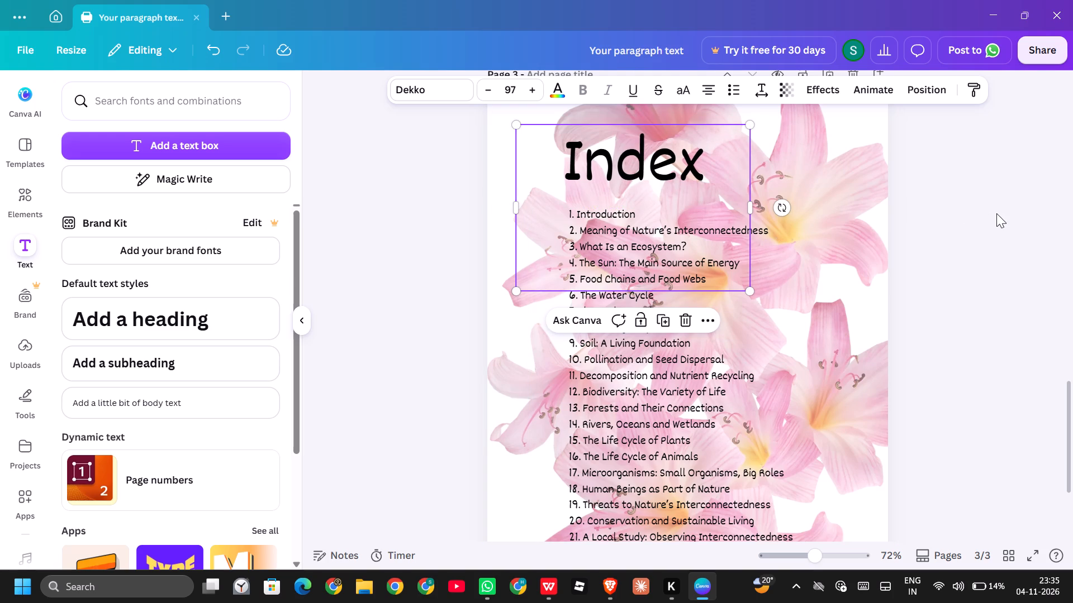
left_click(998, 228)
Capture a rectangular screenshot of the Index page from its top-left corner to just below the chapter list.
scroll(998, 228, "down", 2)
scroll(998, 228, "up", 1)
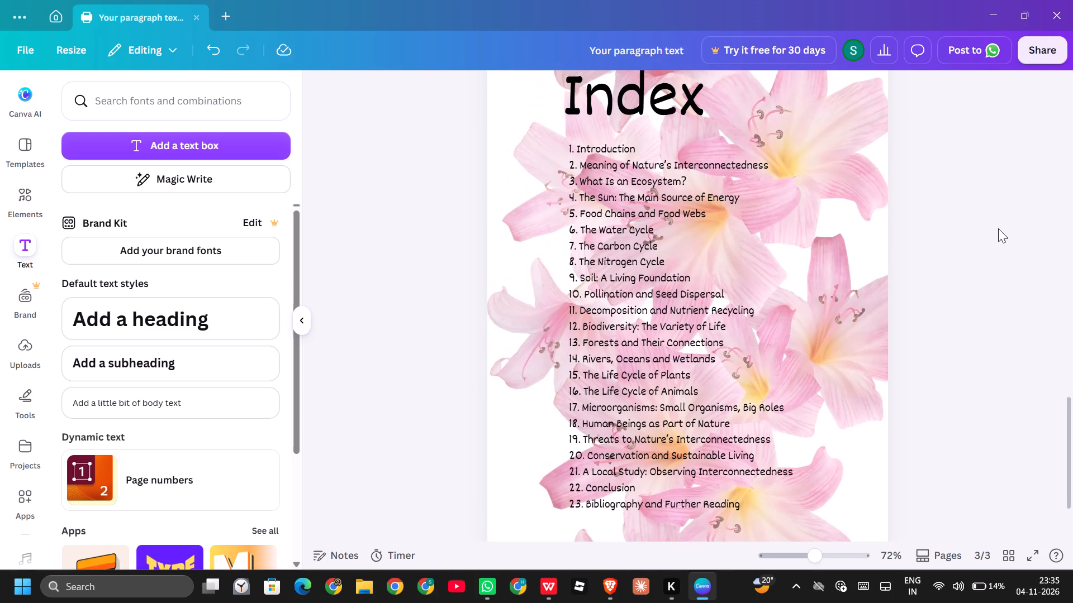
scroll(998, 228, "up", 2)
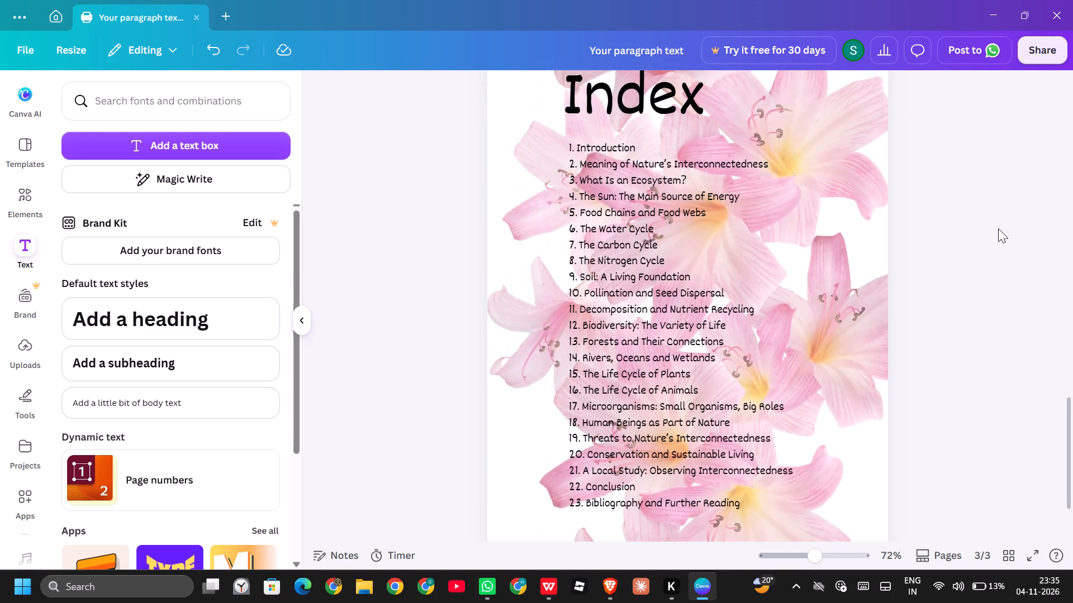
scroll(998, 228, "up", 1)
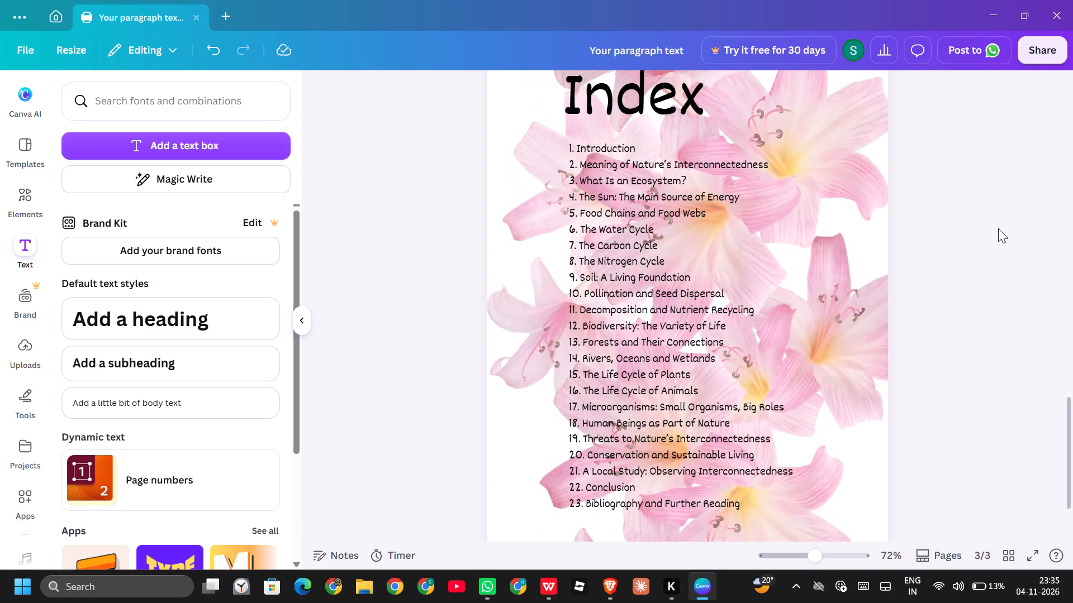
scroll(998, 228, "up", 1)
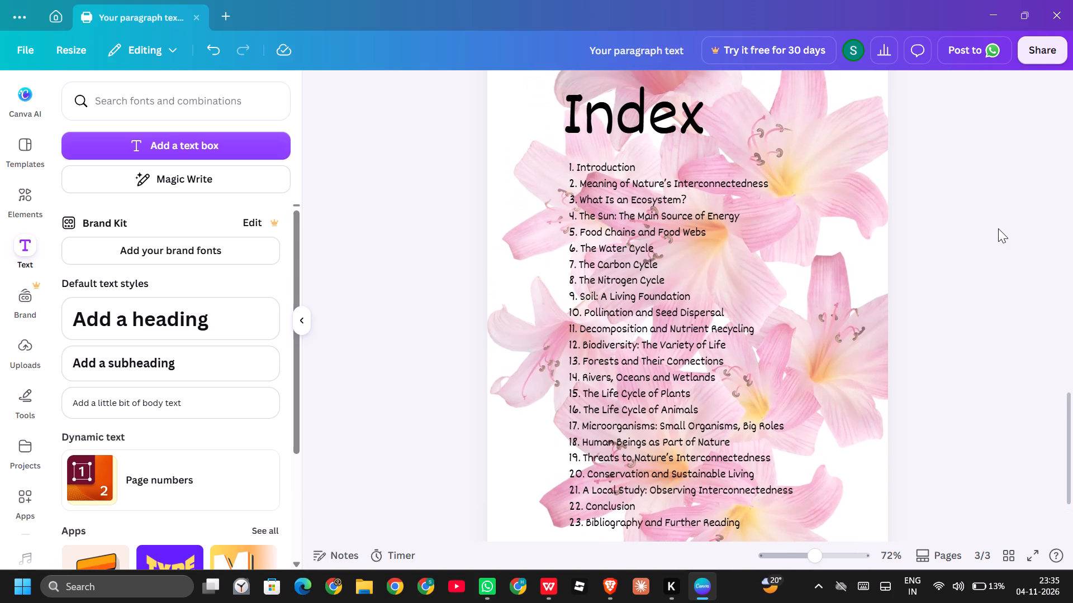
scroll(998, 228, "up", 1)
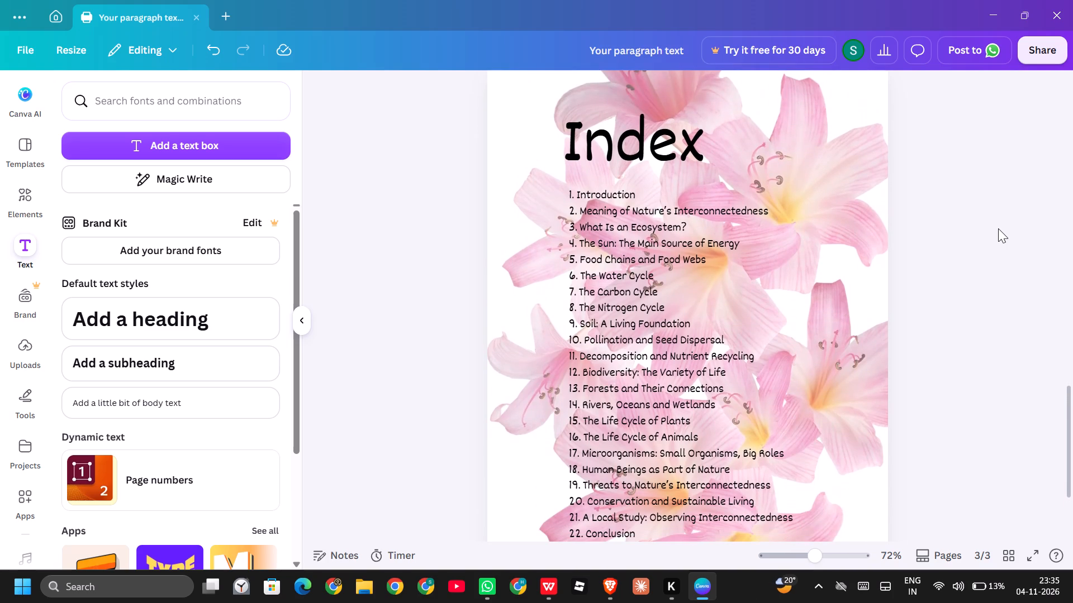
key("shift+super+s")
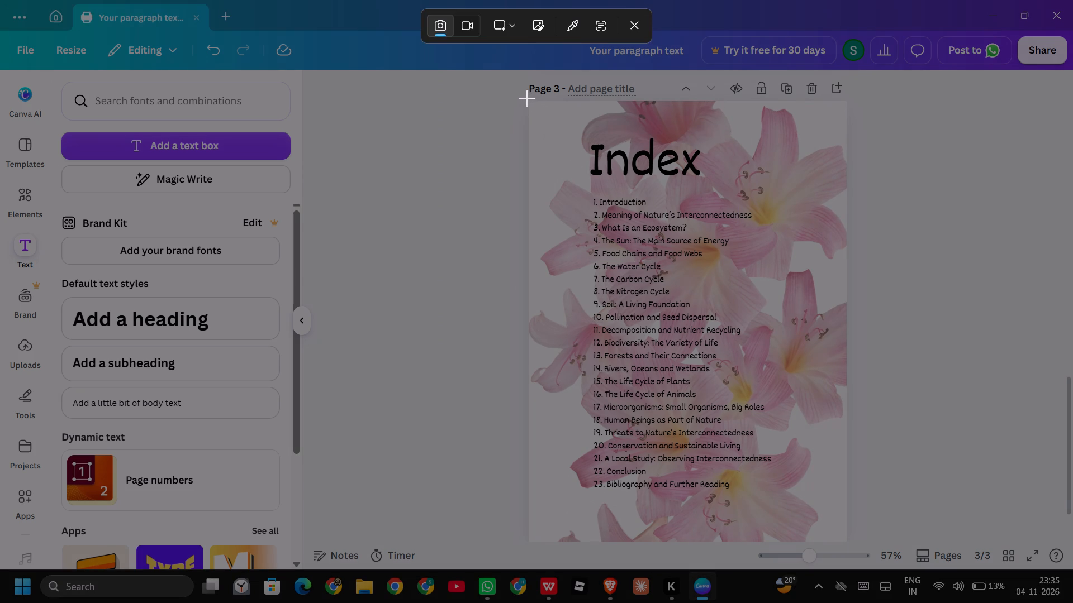
left_click_drag(527, 98, 801, 505)
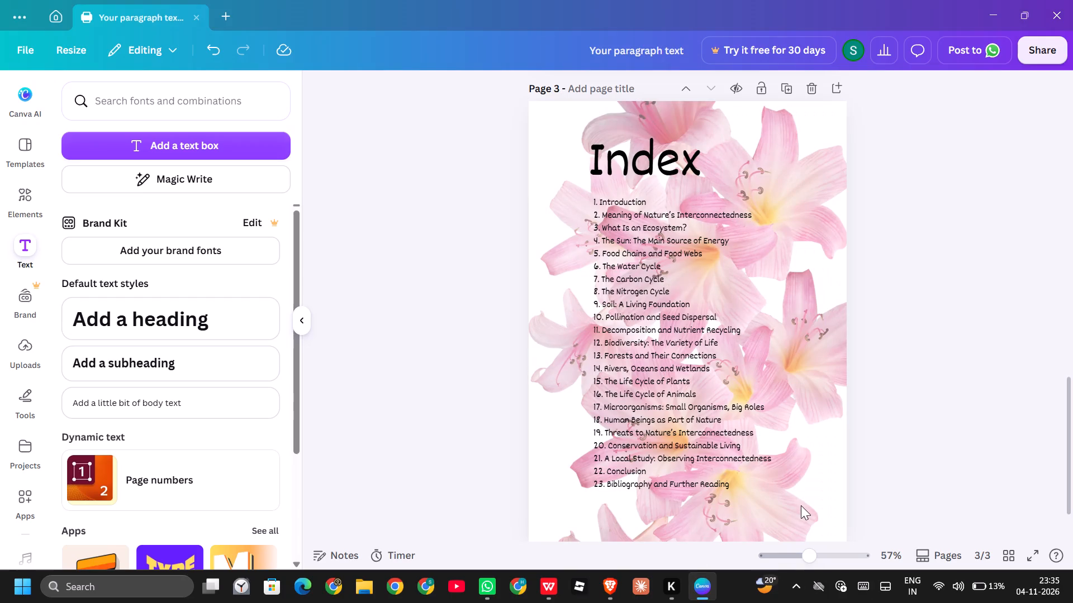
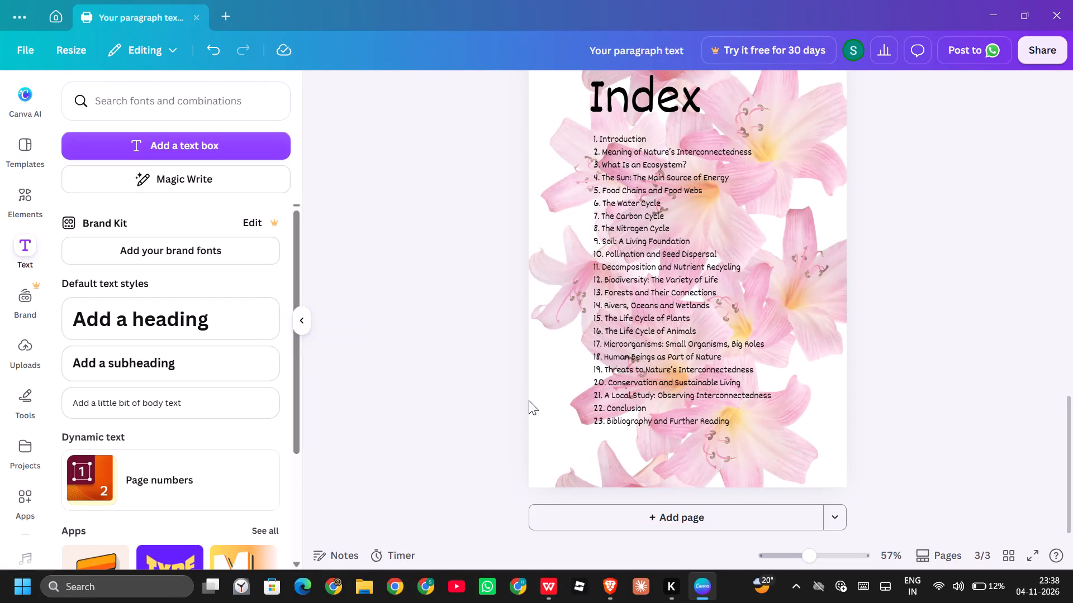
Delete the pink lily image behind the Index page's chapter list.
left_click(543, 328)
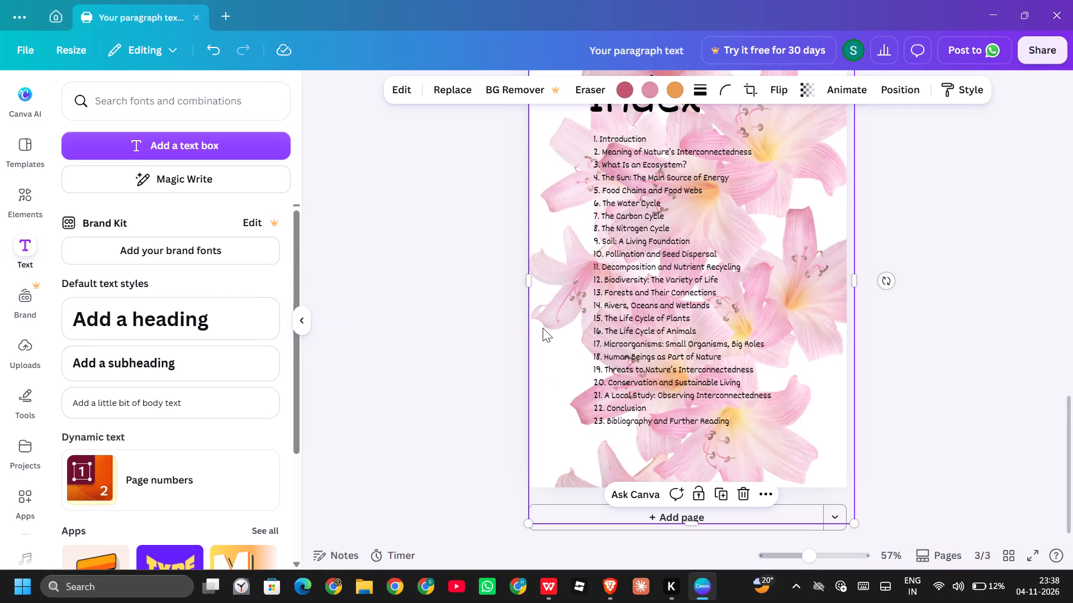
left_click(742, 498)
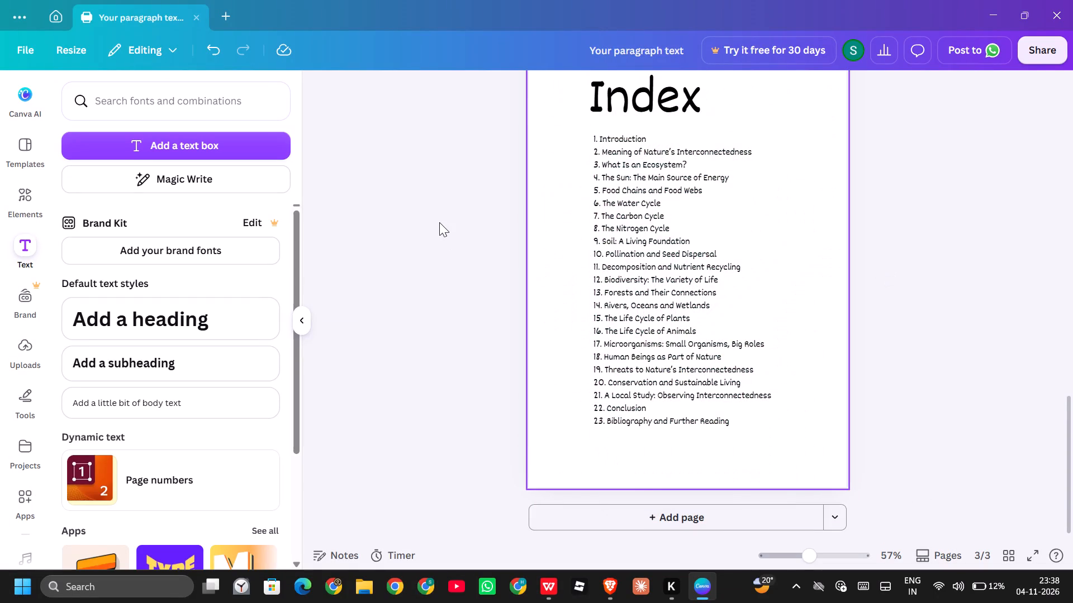
Add the purple star-shaped flower photo from the "aesthetic flowers" element results to page 3.
scroll(439, 222, "up", 1)
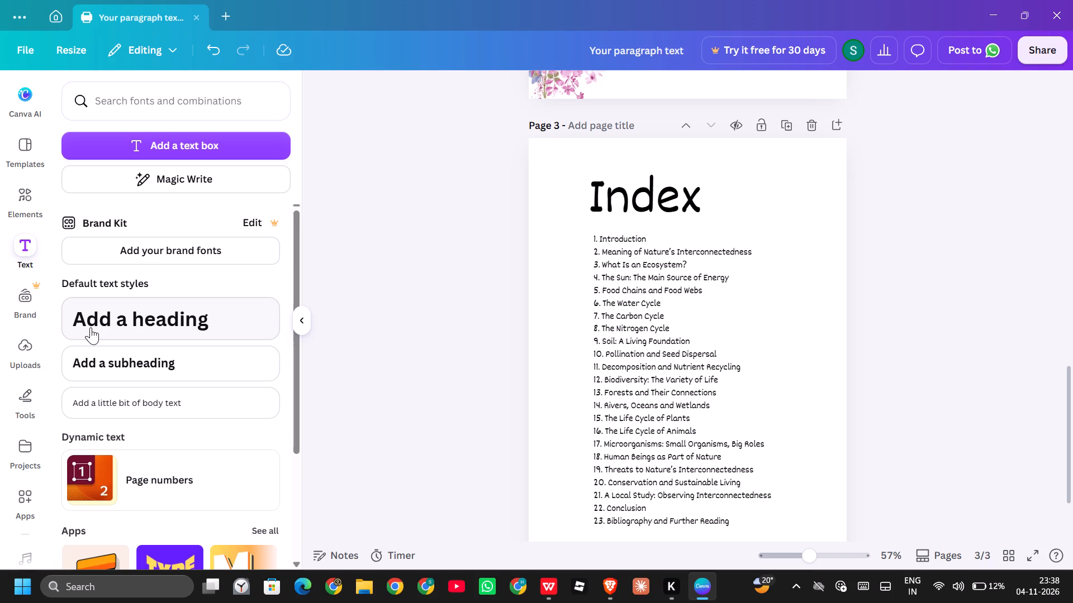
left_click(30, 197)
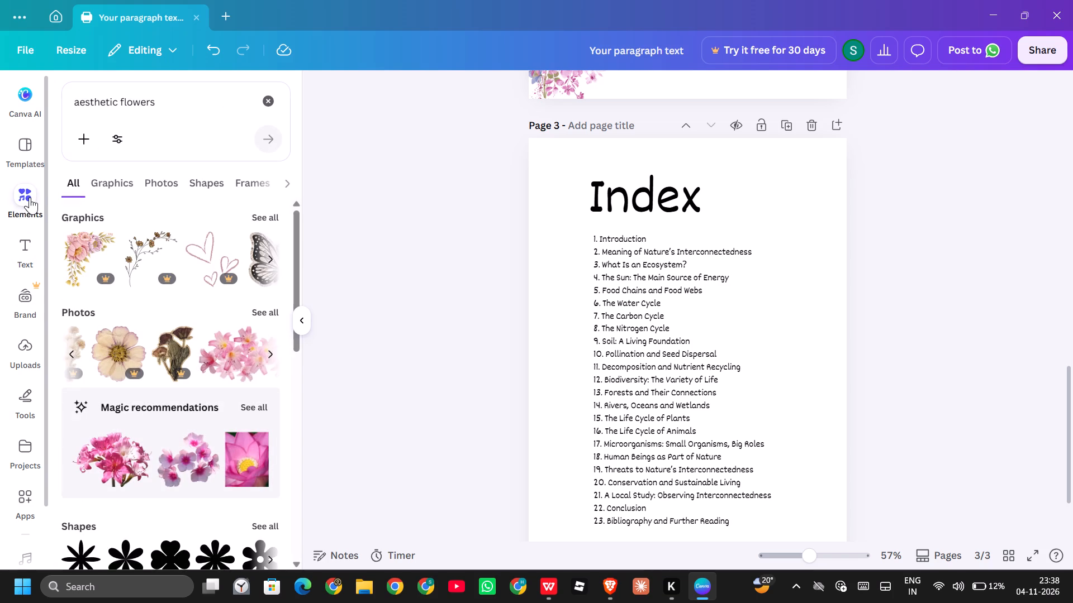
scroll(224, 346, "left", 1)
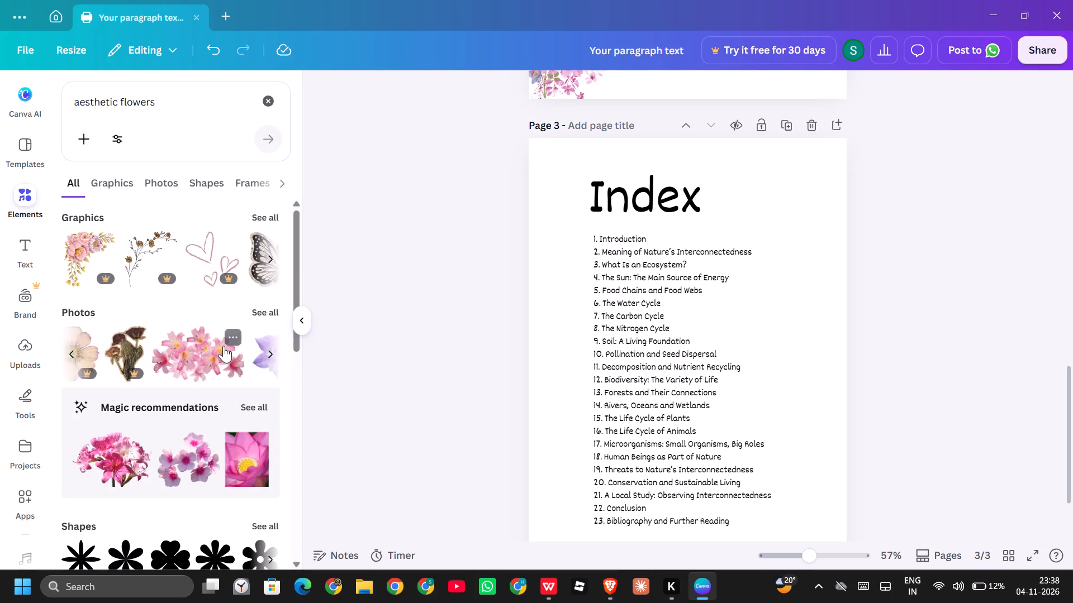
scroll(224, 346, "left", 1)
scroll(168, 360, "left", 1)
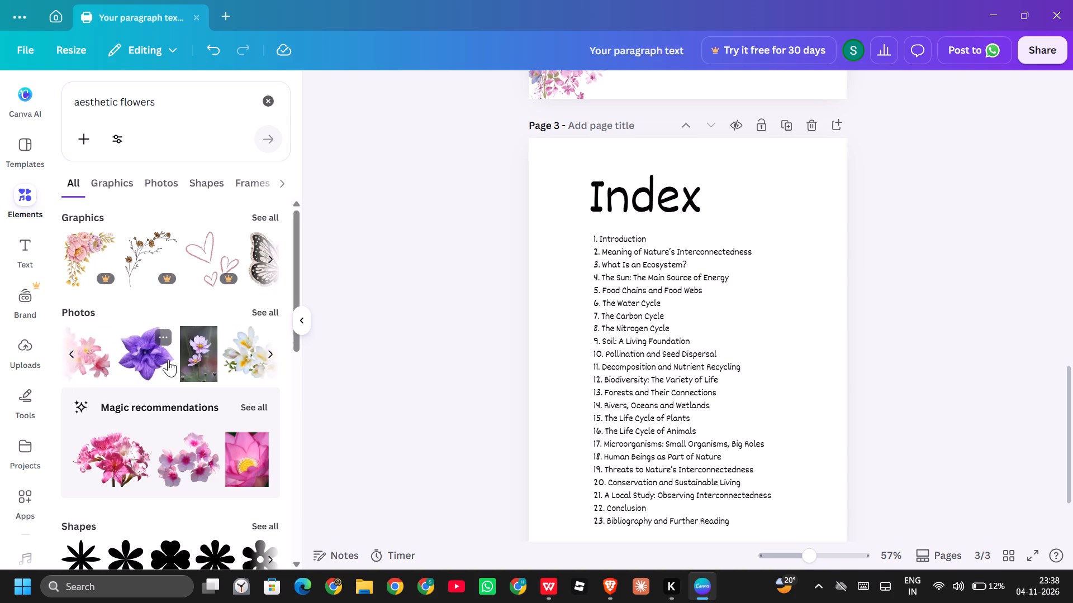
scroll(168, 360, "left", 1)
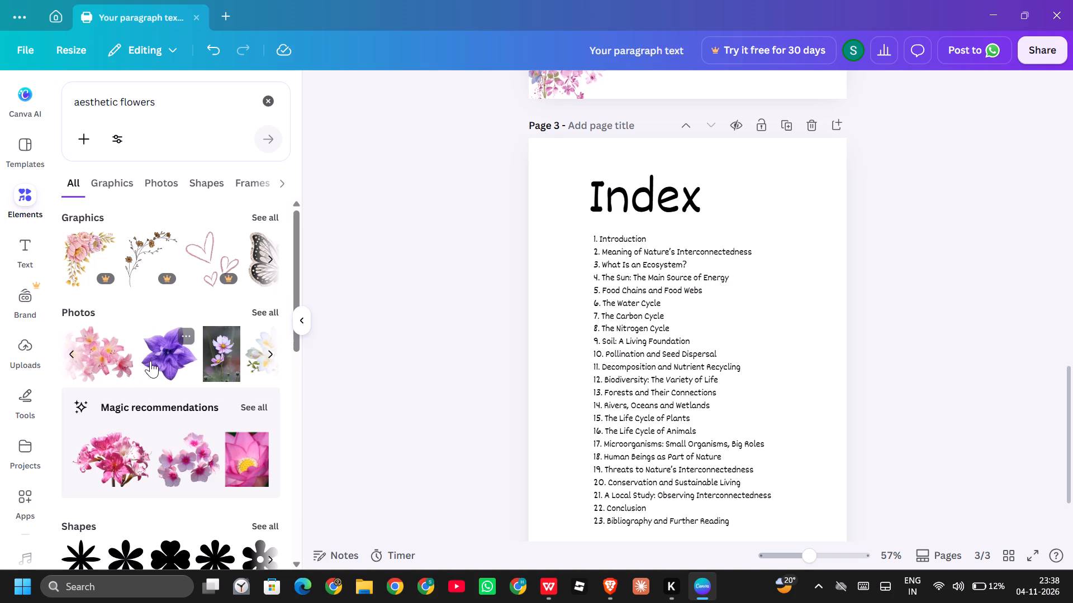
left_click(150, 360)
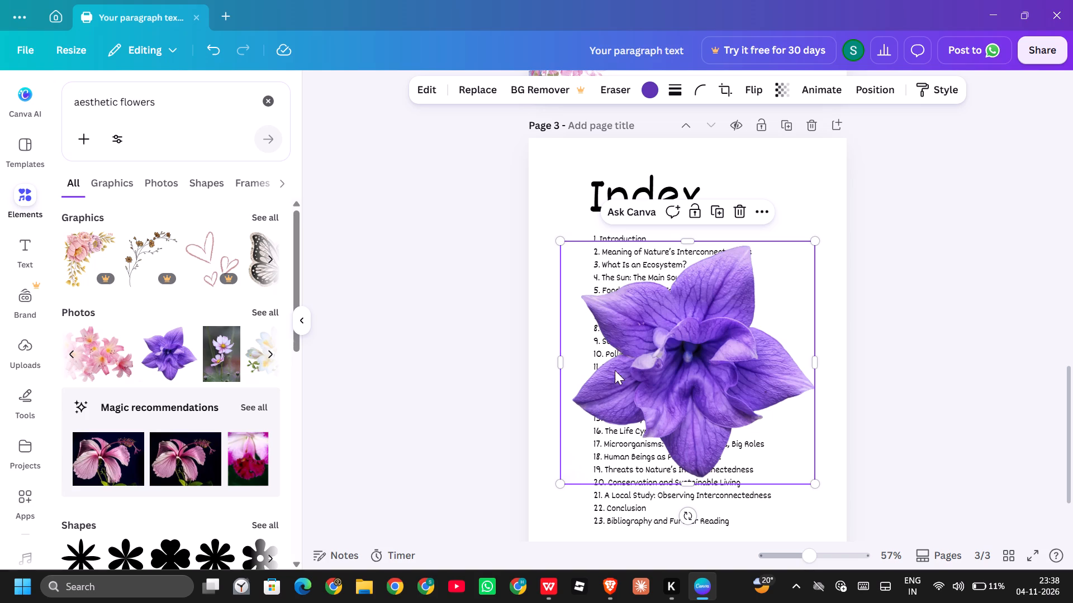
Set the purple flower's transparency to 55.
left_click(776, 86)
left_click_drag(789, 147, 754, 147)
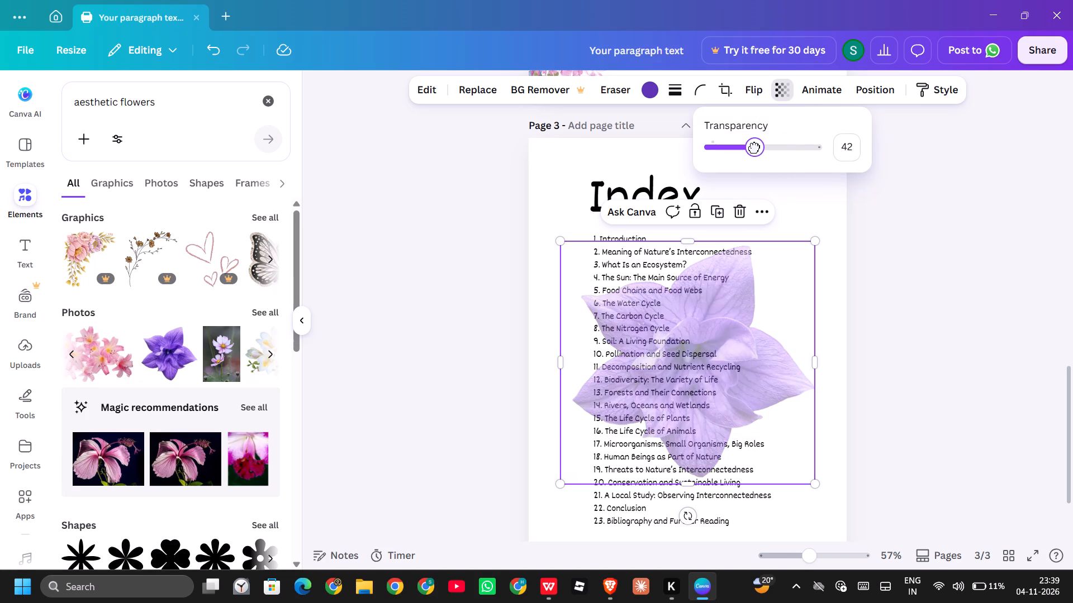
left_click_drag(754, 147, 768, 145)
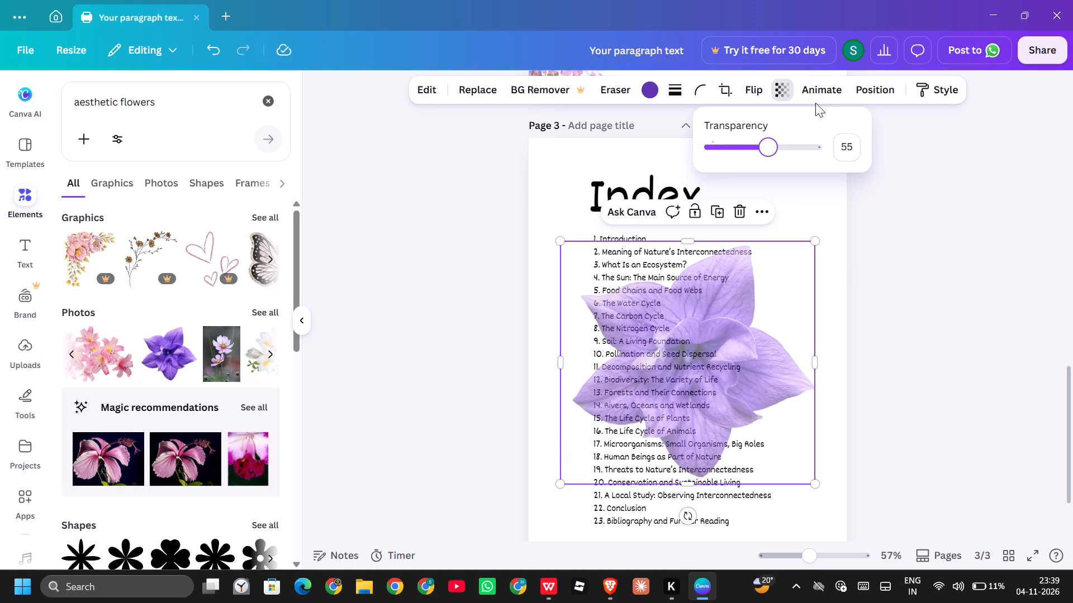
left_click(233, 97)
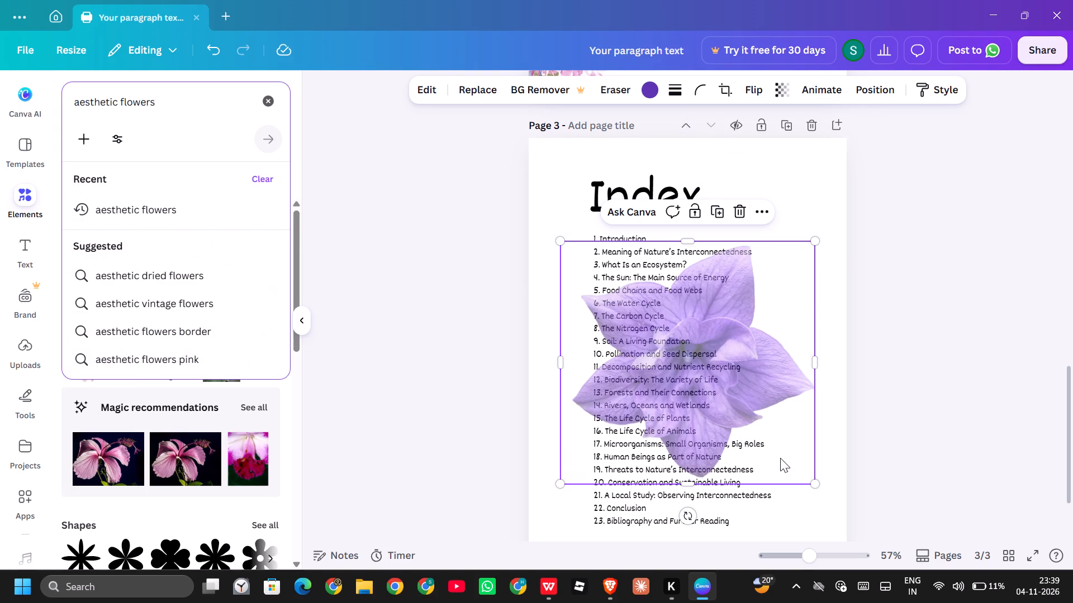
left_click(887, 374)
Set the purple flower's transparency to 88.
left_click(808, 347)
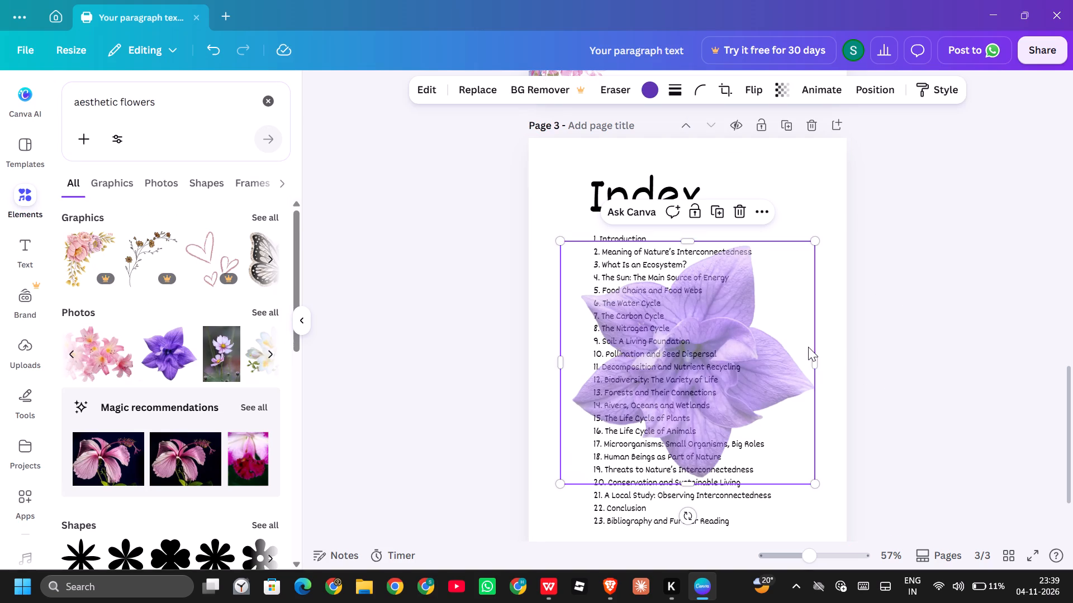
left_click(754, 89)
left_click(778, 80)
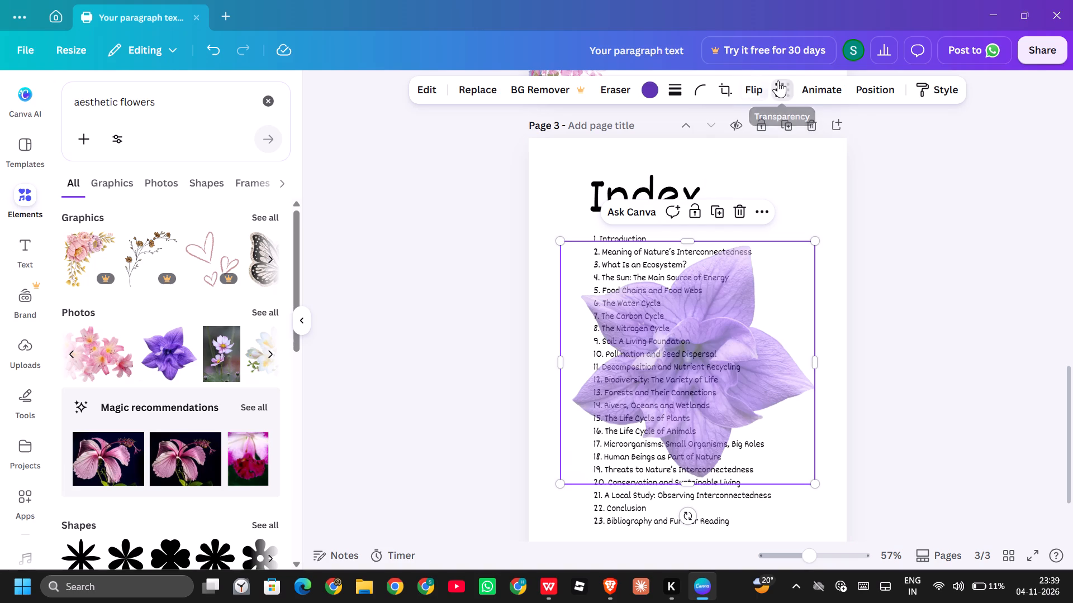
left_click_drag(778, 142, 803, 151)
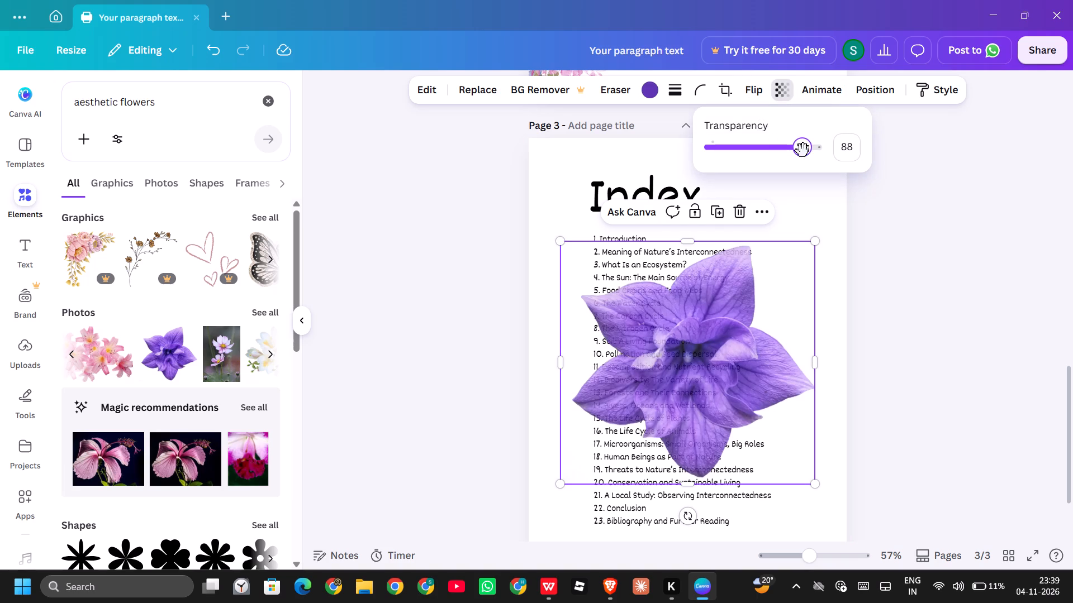
Send the purple flower backward one layer so it sits behind the chapter list.
left_click(761, 214)
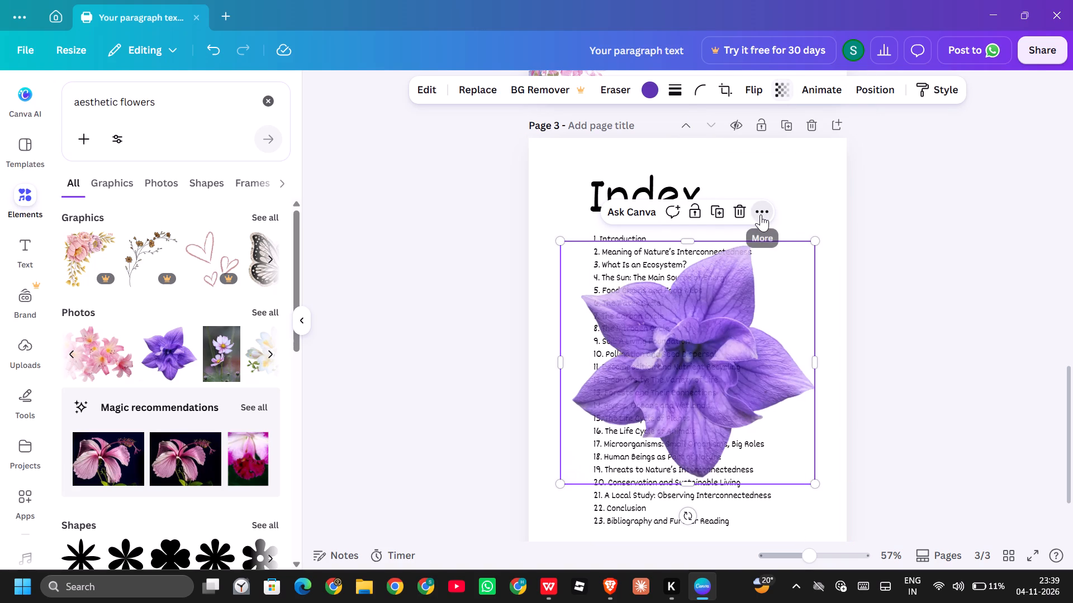
scroll(803, 382, "down", 2)
scroll(803, 382, "up", 2)
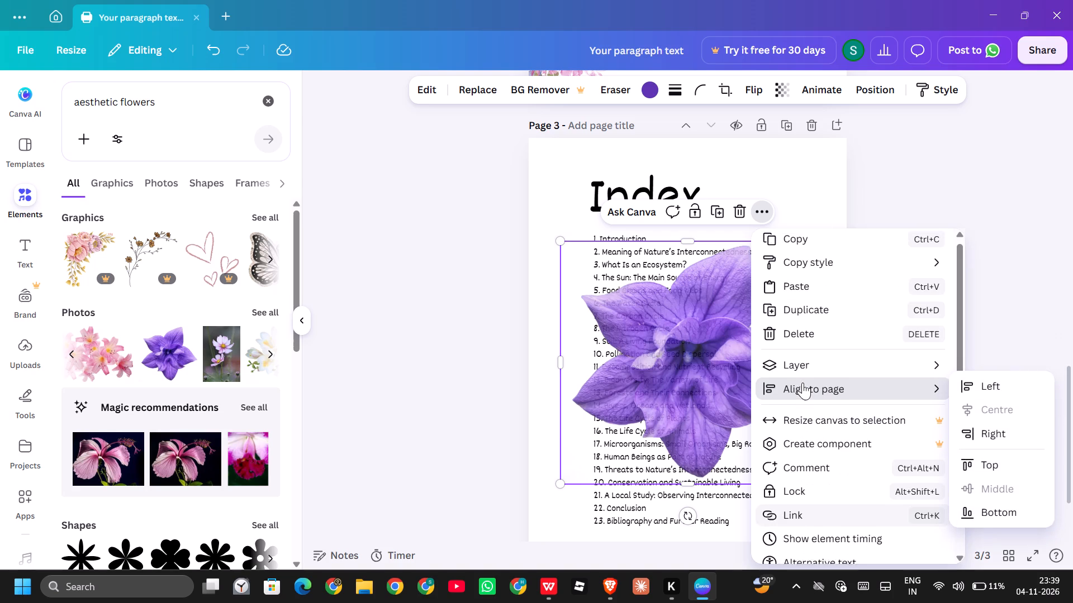
left_click(813, 370)
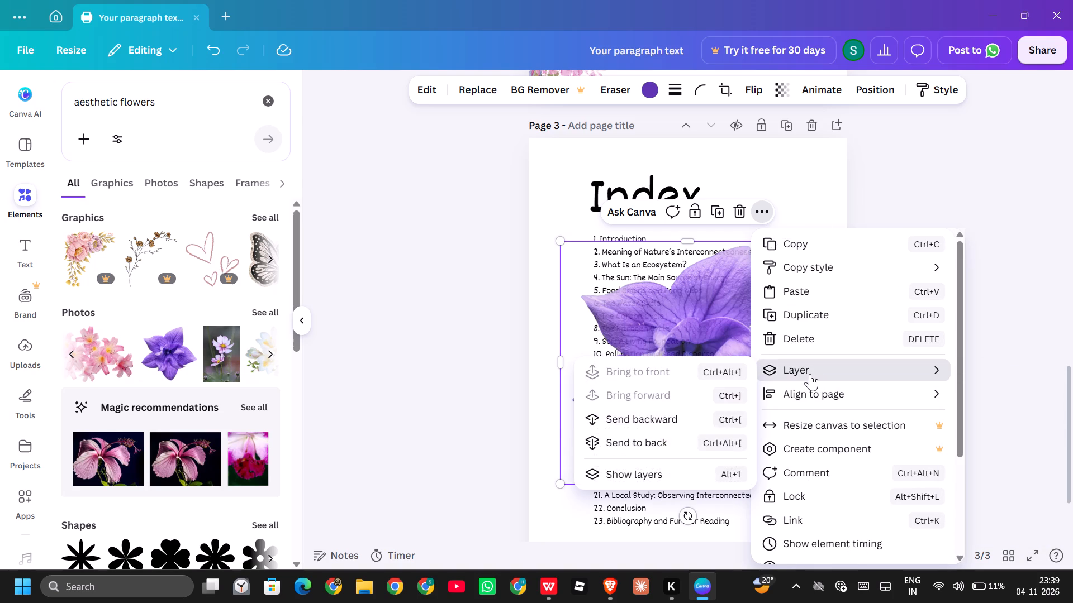
left_click(670, 422)
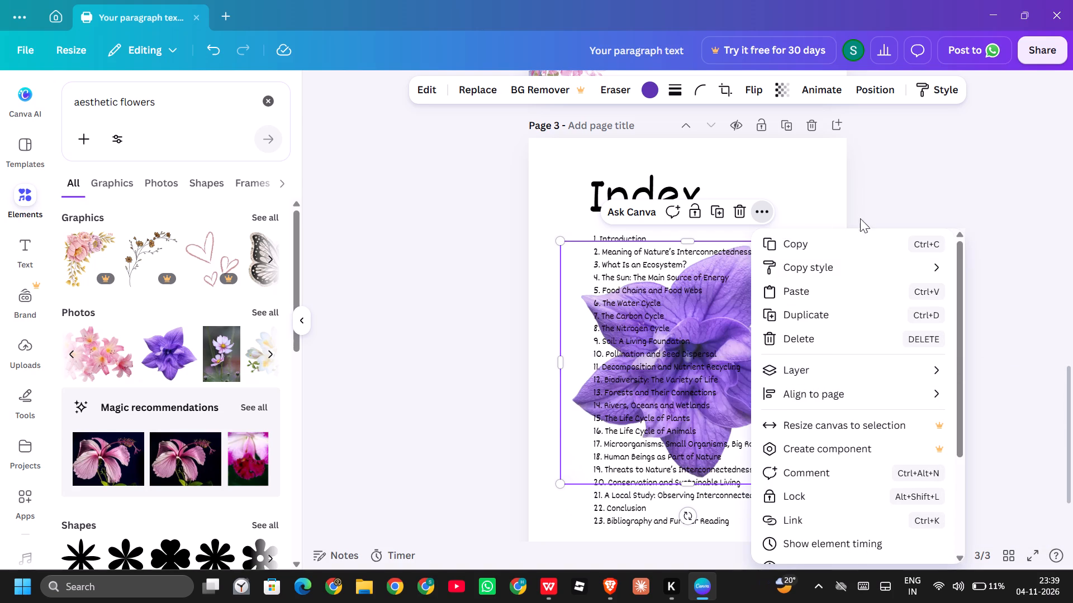
left_click(874, 199)
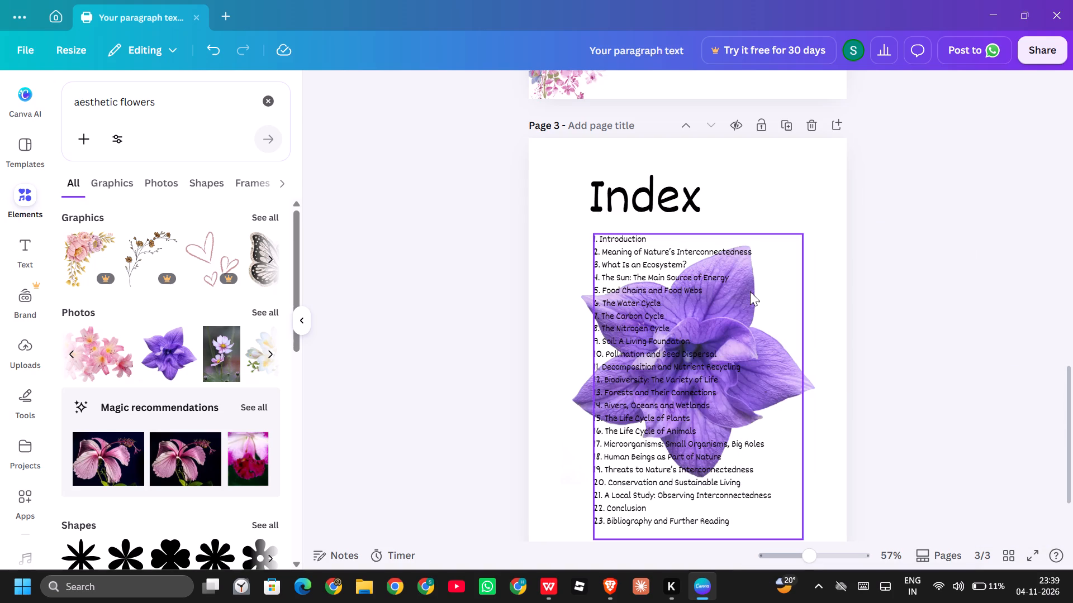
Move the chapter list slightly left and up, with its text box centred on the page.
left_click(750, 291)
left_click_drag(750, 291, 739, 281)
left_click_drag(739, 281, 737, 285)
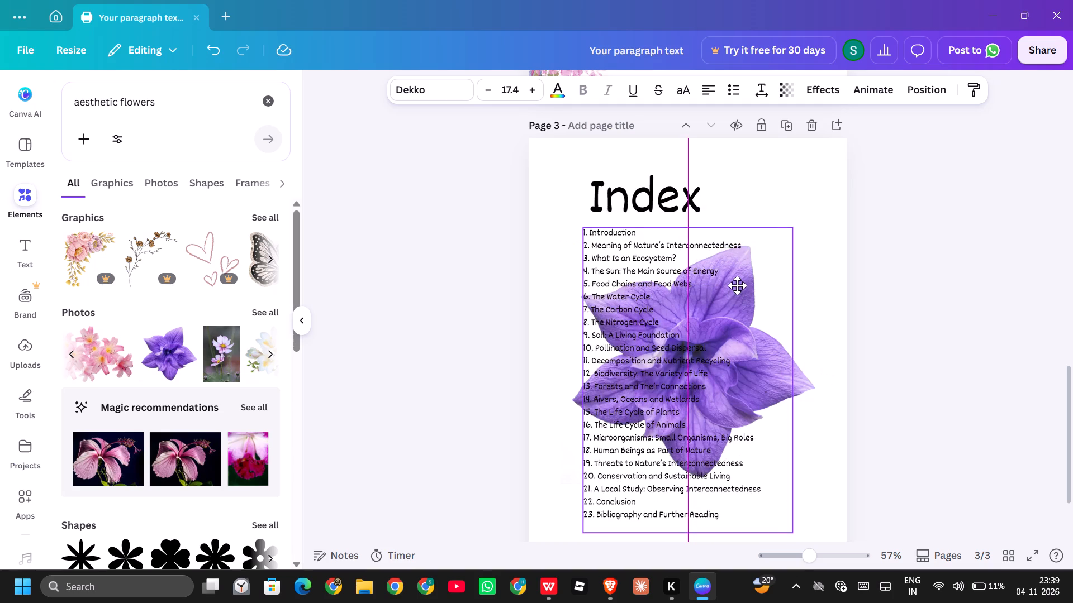
left_click_drag(737, 285, 739, 286)
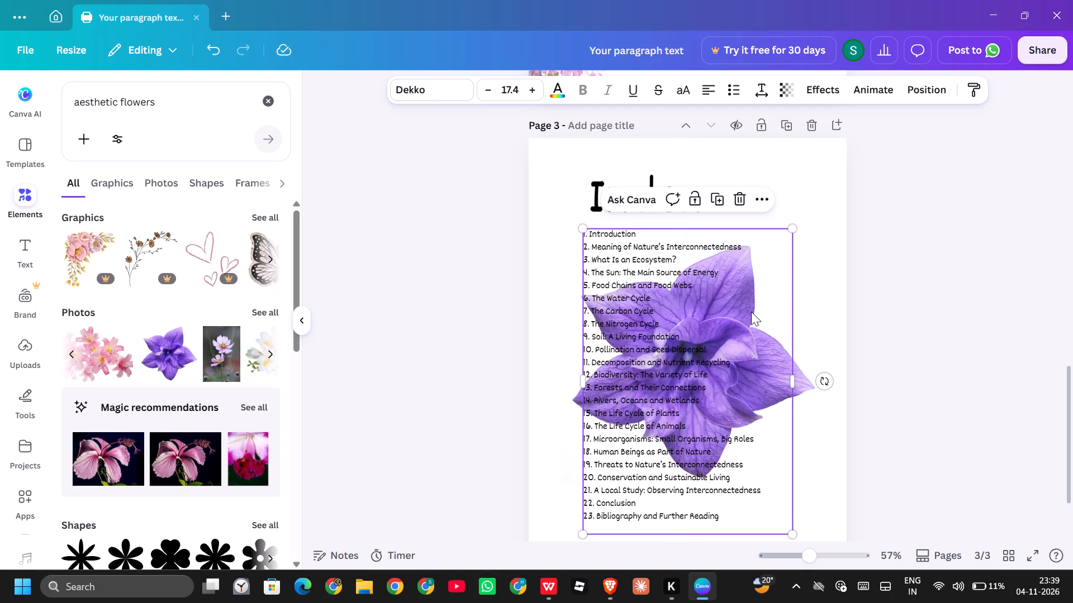
Move the purple flower slightly left and up behind the chapter list.
left_click(751, 312)
left_click(806, 379)
left_click_drag(806, 379, 792, 375)
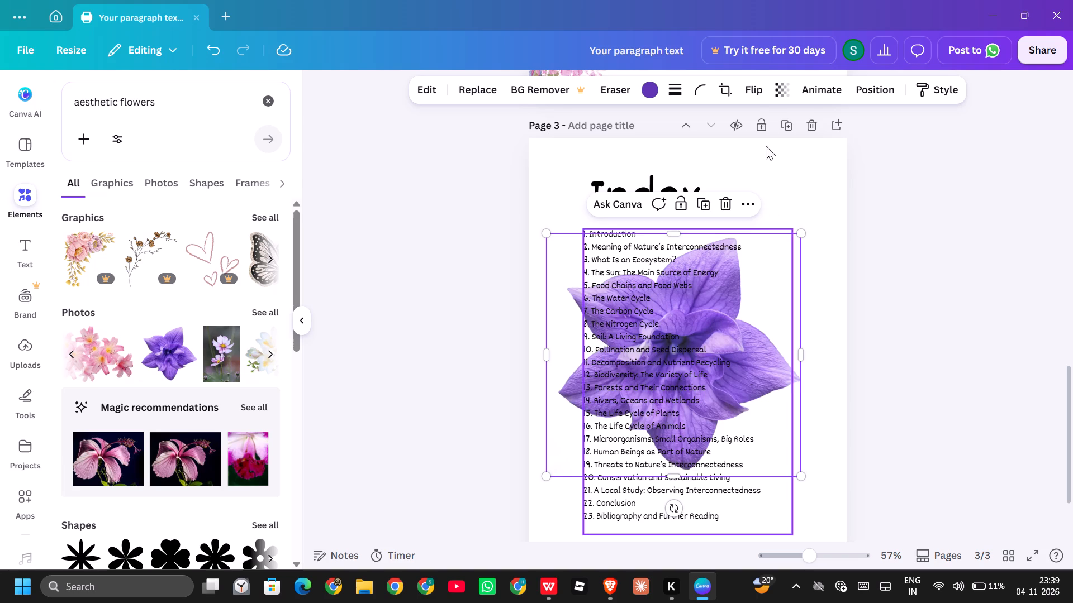
Set the purple flower's transparency to 68.
left_click(776, 95)
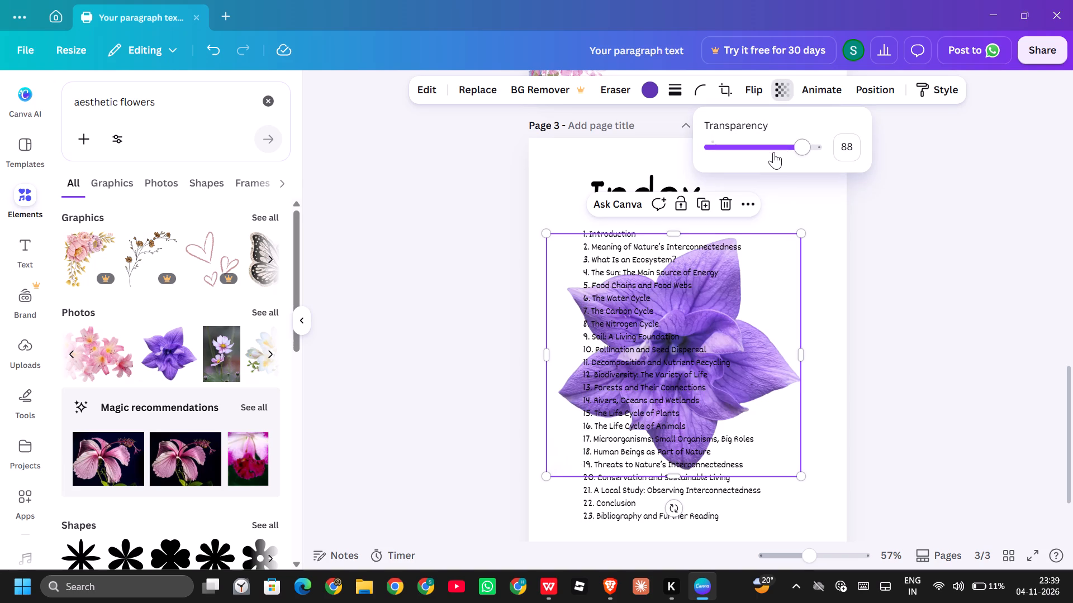
left_click_drag(773, 152, 782, 151)
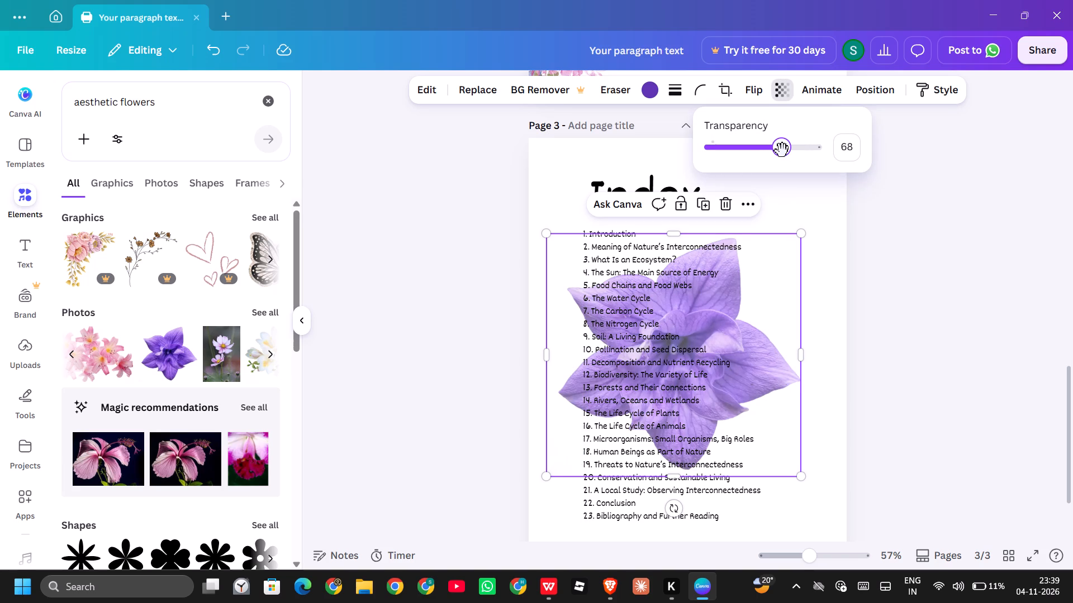
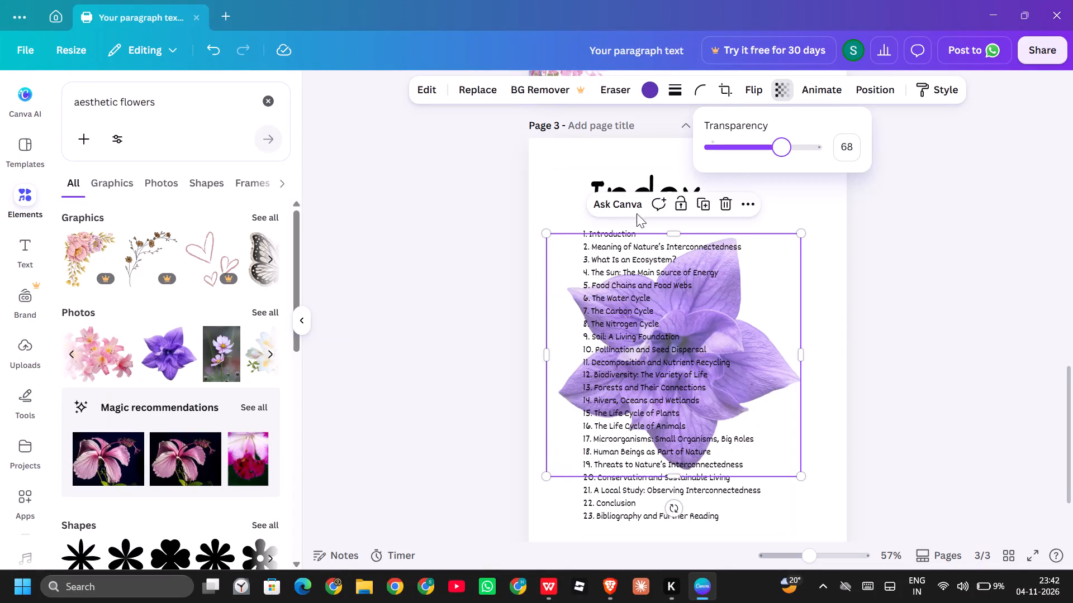
Adjust the purple flower's crop, trimming its frame slightly along the left and bottom edges while keeping the bloom visible.
scroll(440, 374, "down", 2)
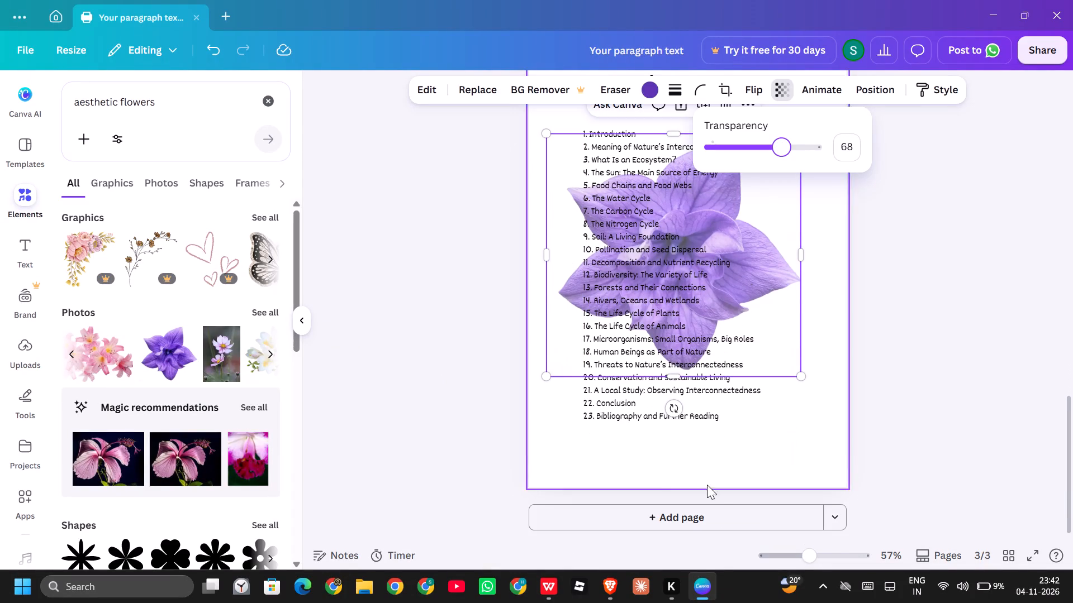
left_click_drag(675, 376, 682, 429)
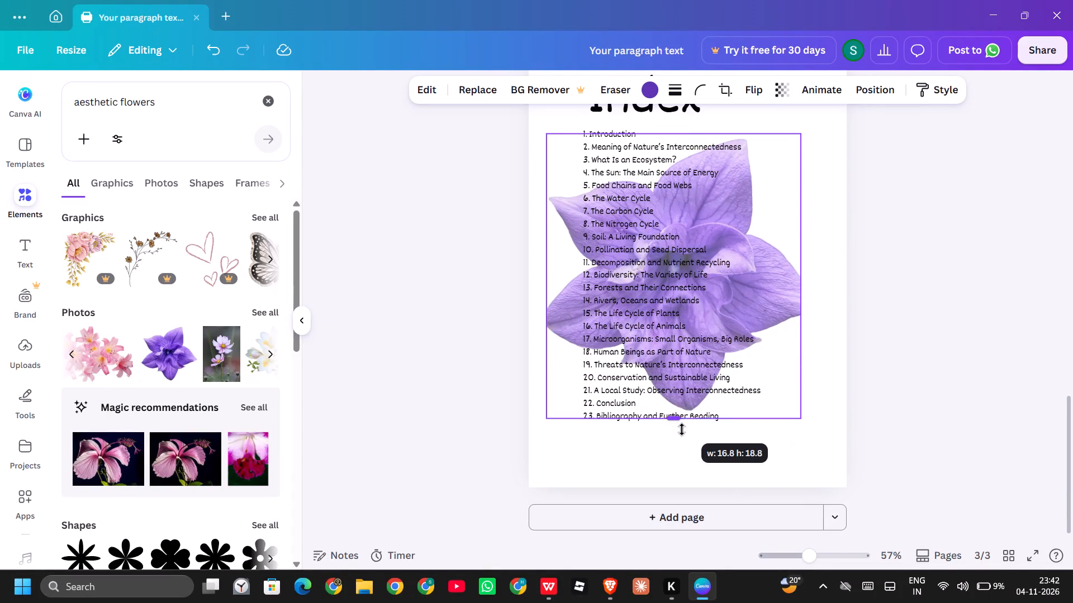
left_click_drag(682, 429, 691, 346)
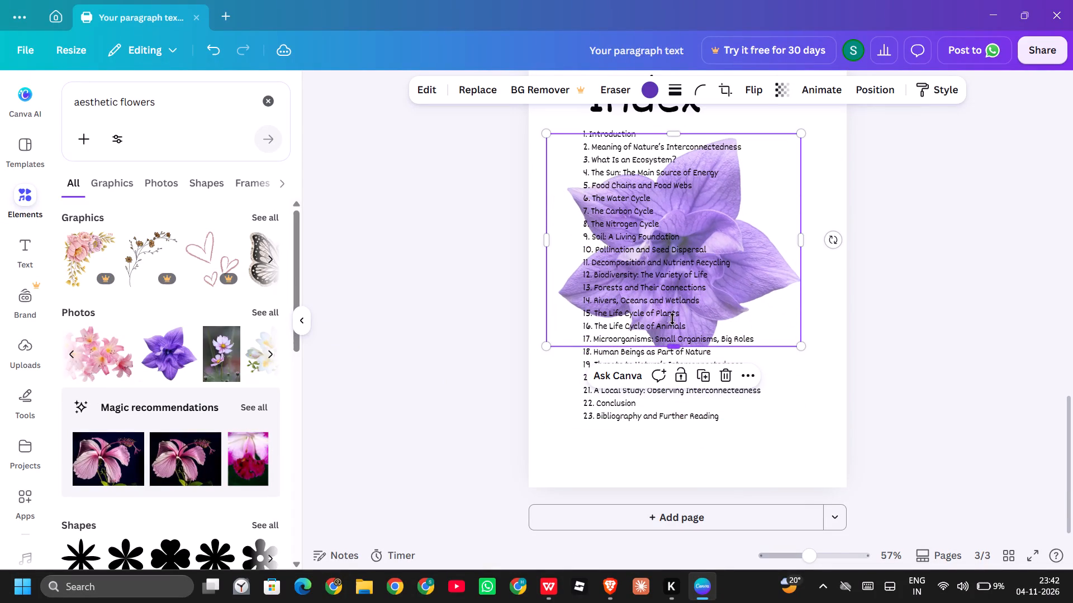
left_click_drag(545, 242, 601, 242)
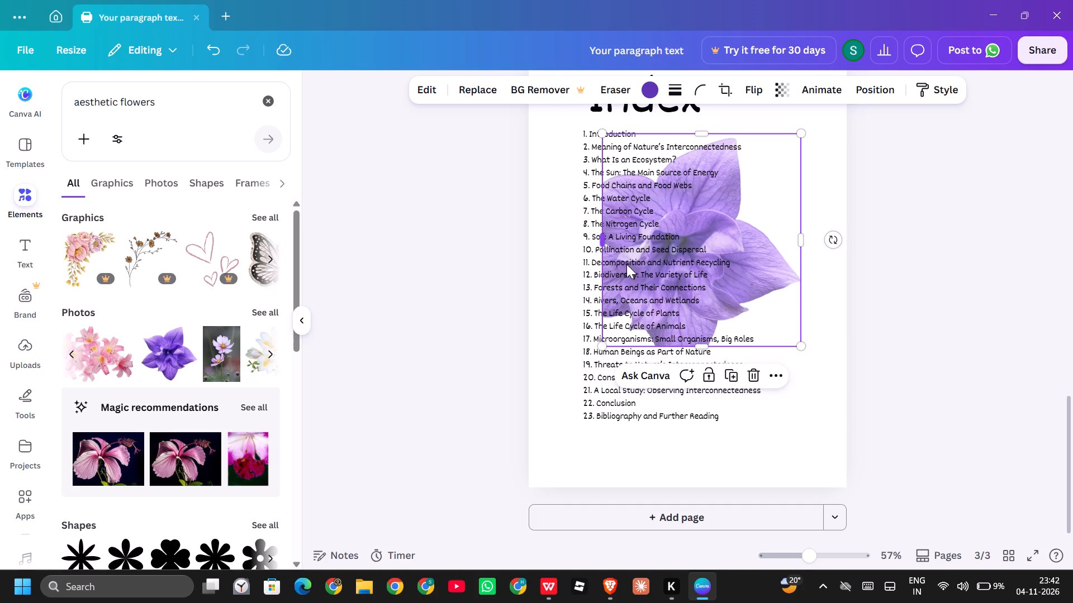
left_click_drag(600, 237, 558, 240)
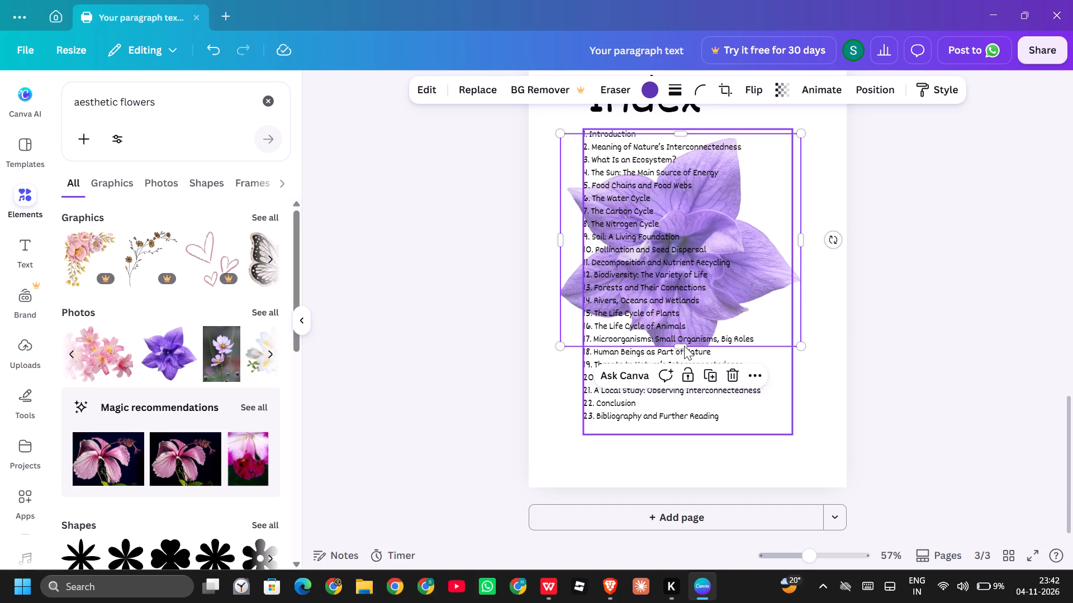
left_click_drag(679, 344, 681, 377)
Add a blank page after the Index page.
scroll(837, 379, "down", 1)
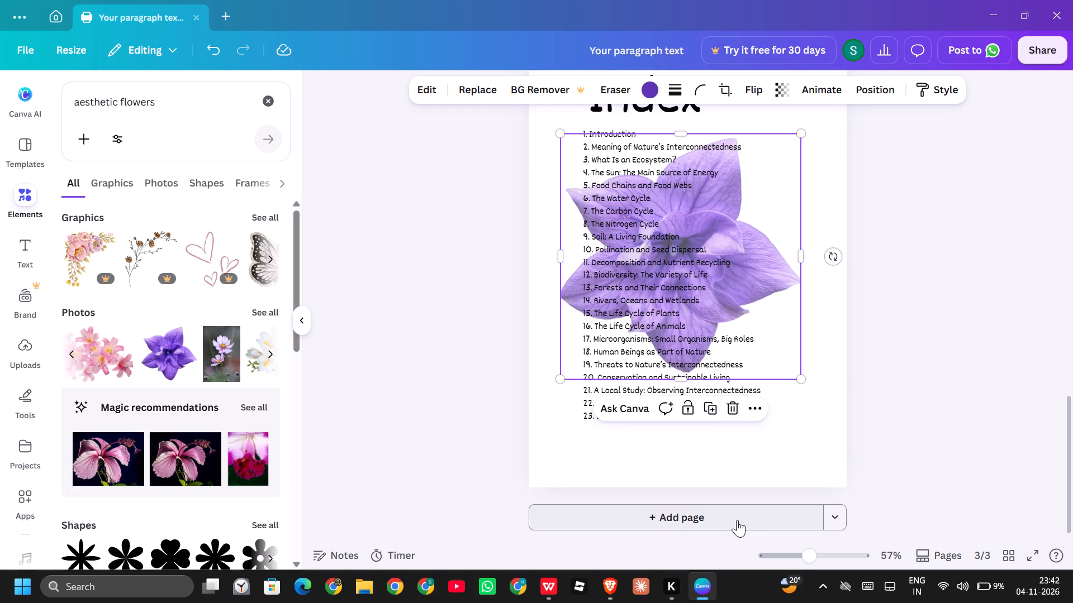
left_click(737, 520)
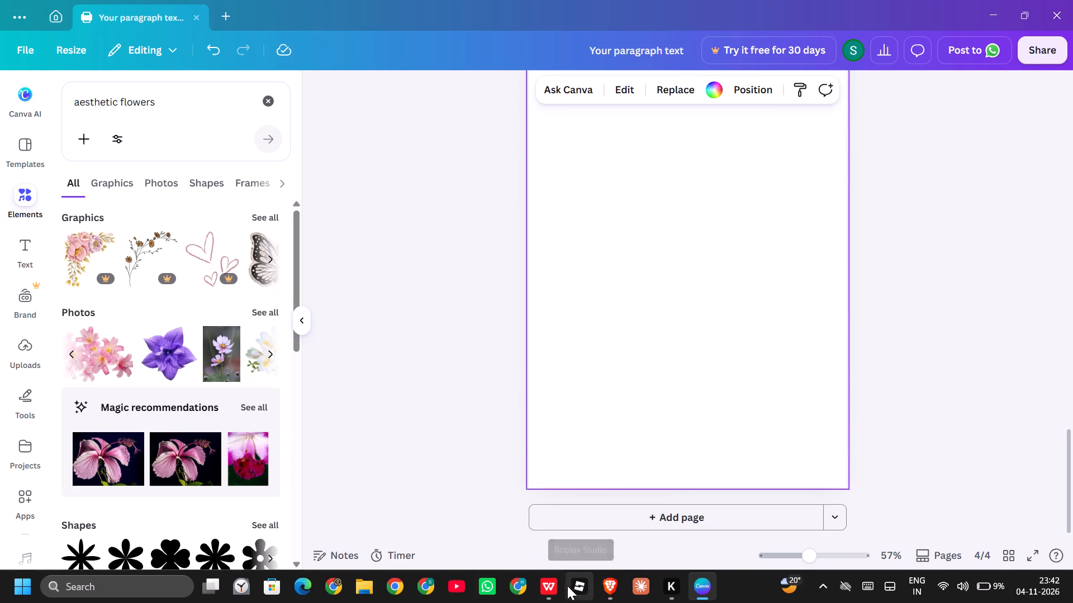
Switch to the Nature's Interconnectedness document in WPS Office and copy the "Introduction" heading.
left_click(550, 586)
scroll(483, 355, "down", 1)
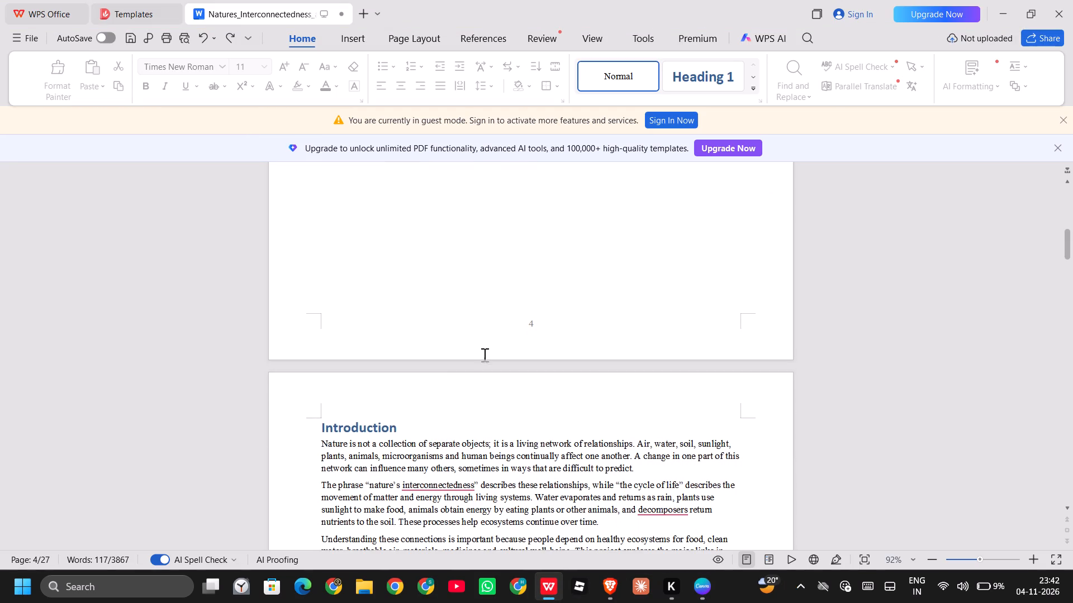
scroll(483, 355, "down", 3)
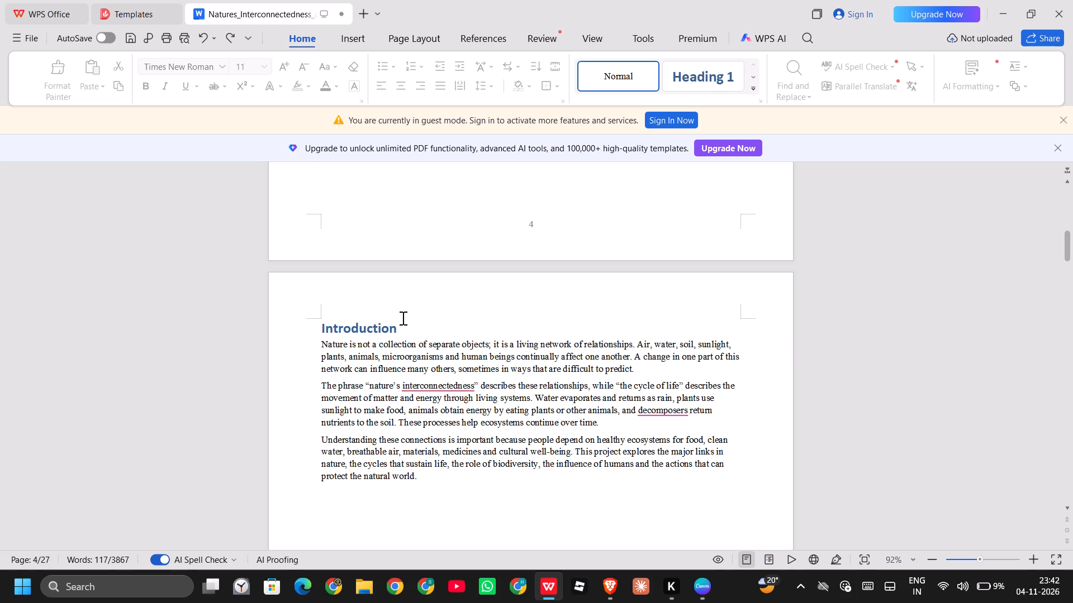
left_click_drag(399, 322, 320, 328)
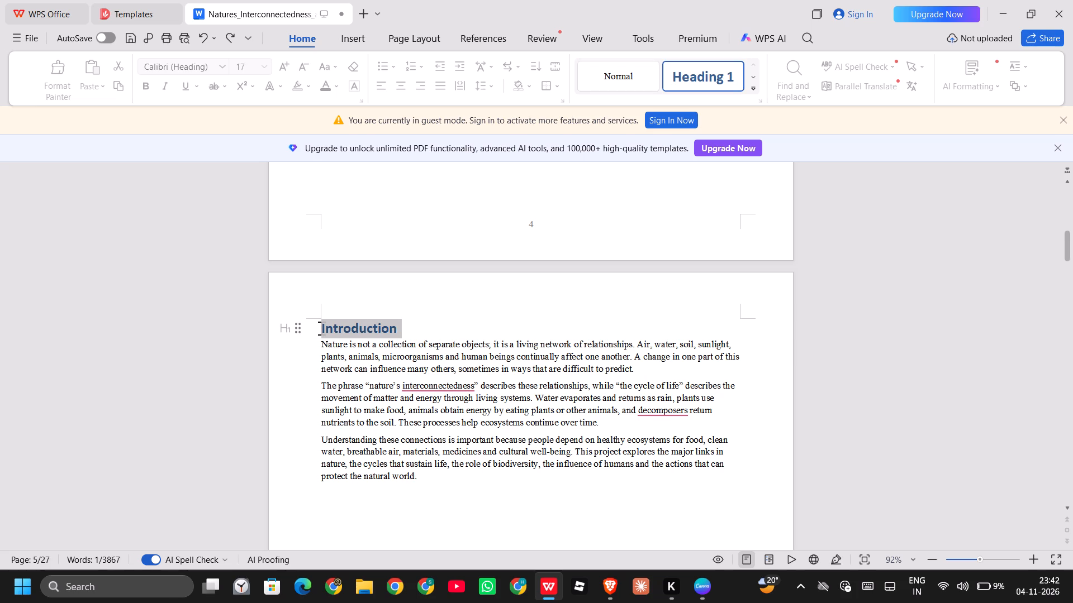
key("ctrl+c")
Switch back to Canva and paste "Introduction" into a new text box on the blank page 4.
left_click(687, 583)
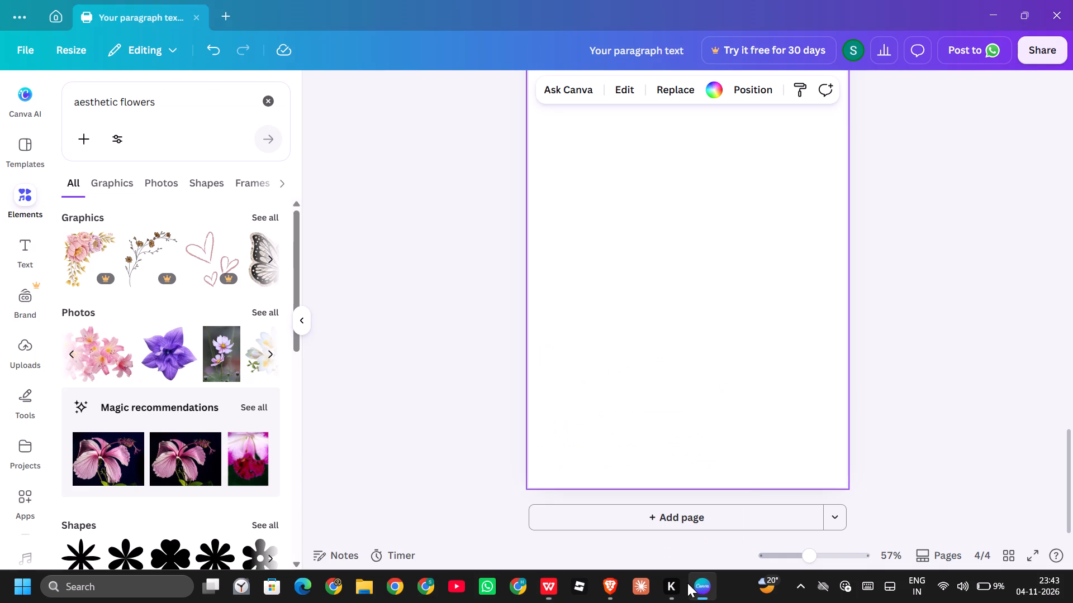
left_click(34, 250)
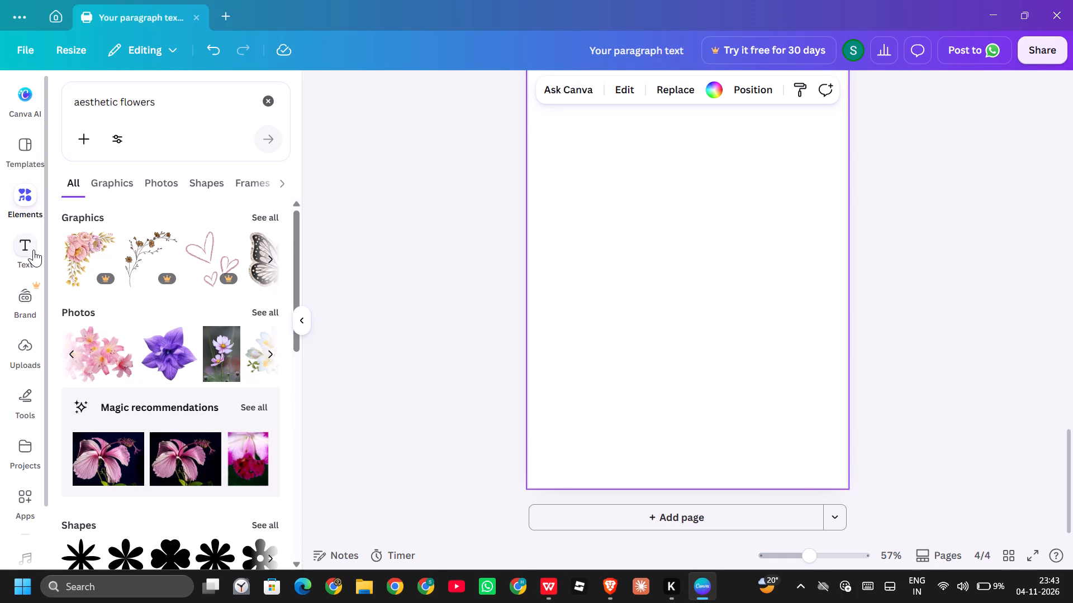
left_click(142, 143)
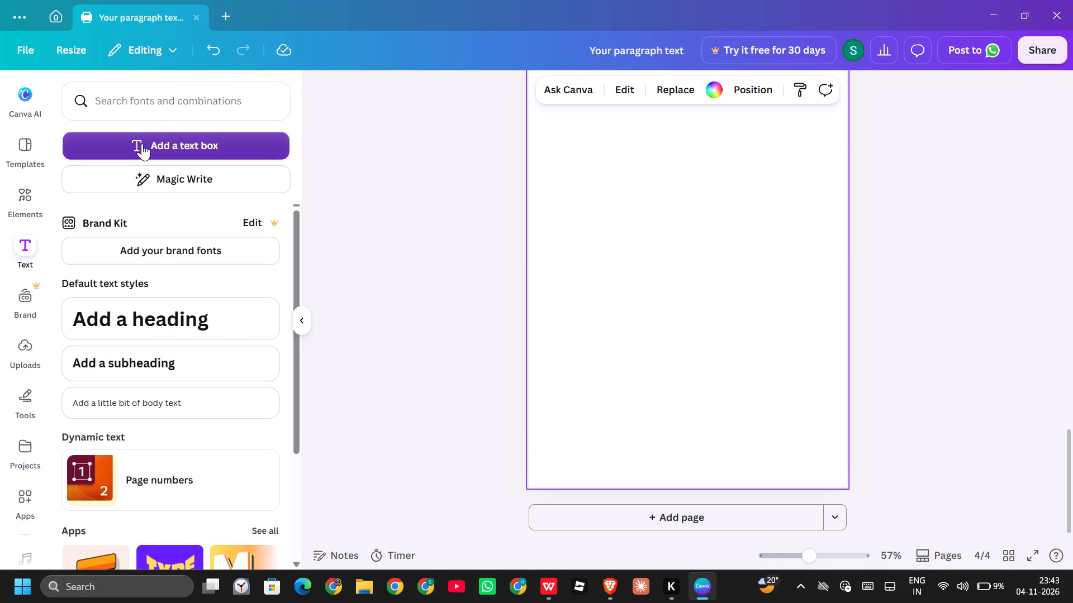
key("ctrl+v")
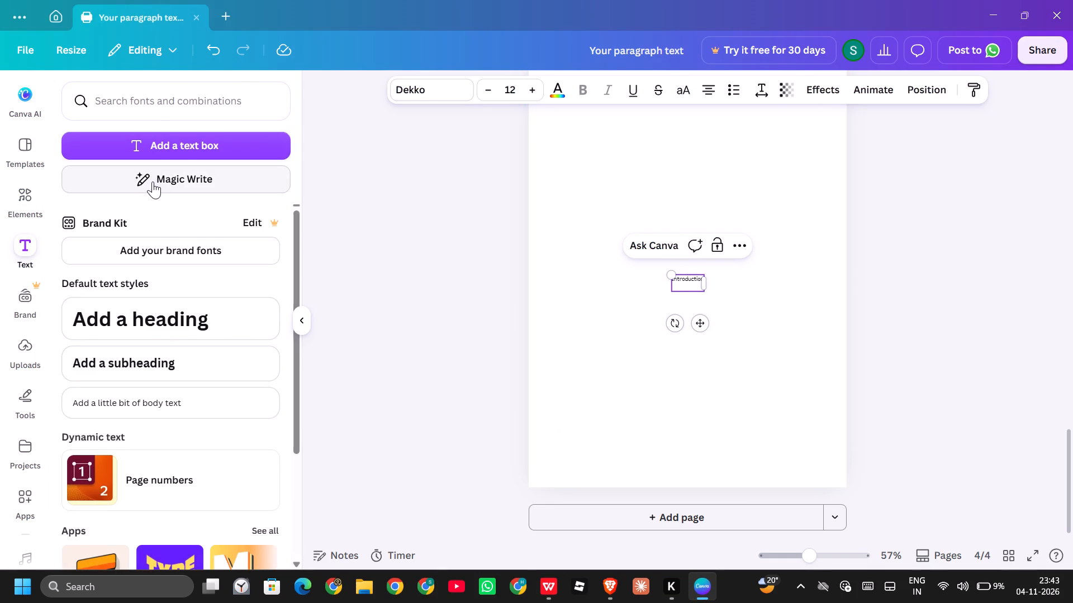
Browse the handwriting fonts for the Introduction text.
left_click(419, 88)
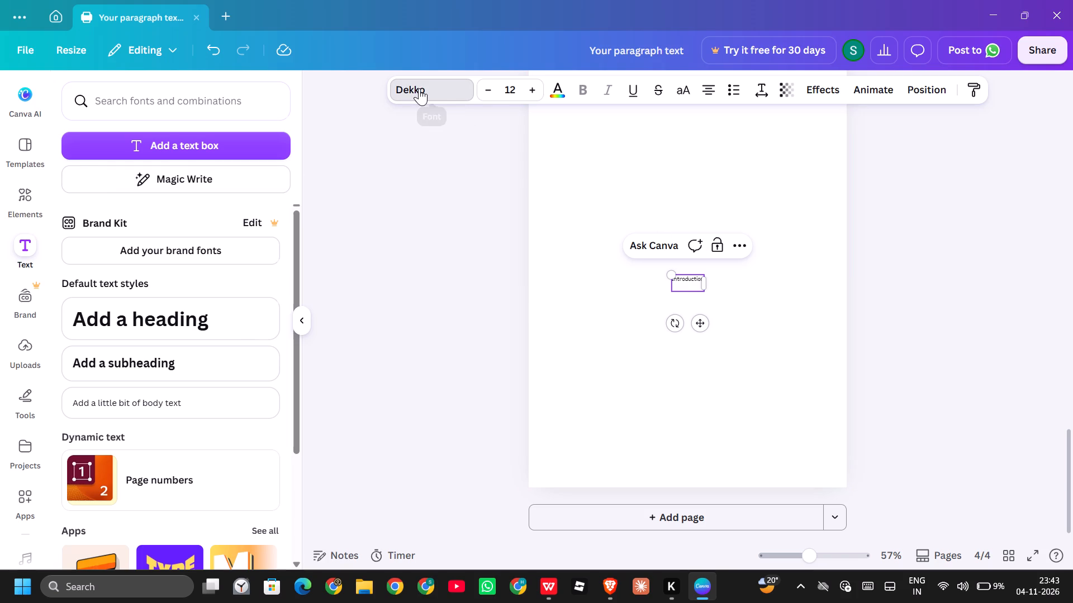
scroll(149, 195, "up", 2)
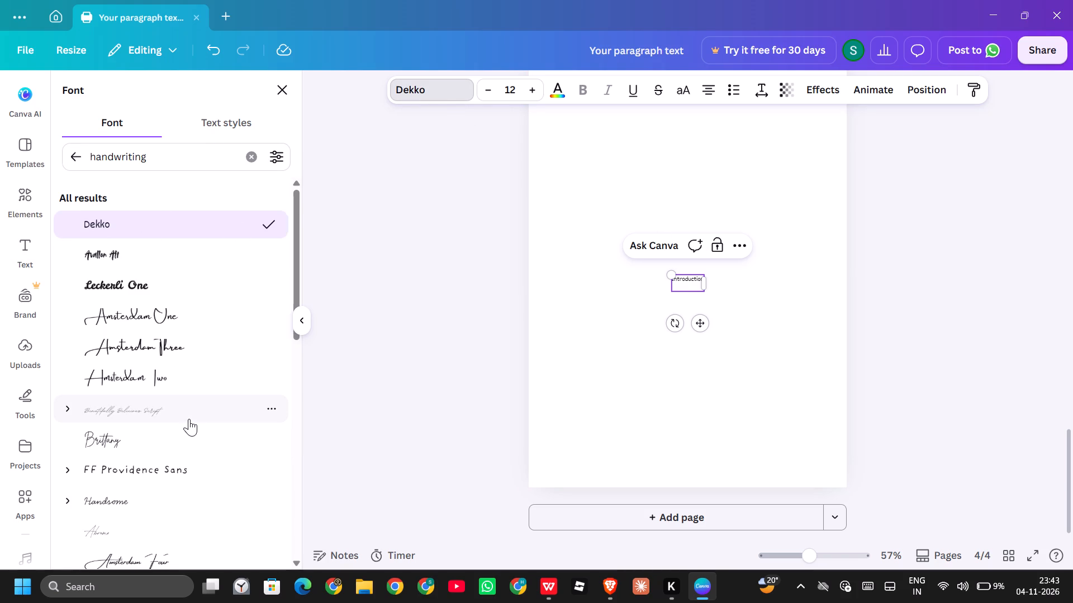
scroll(189, 419, "down", 1)
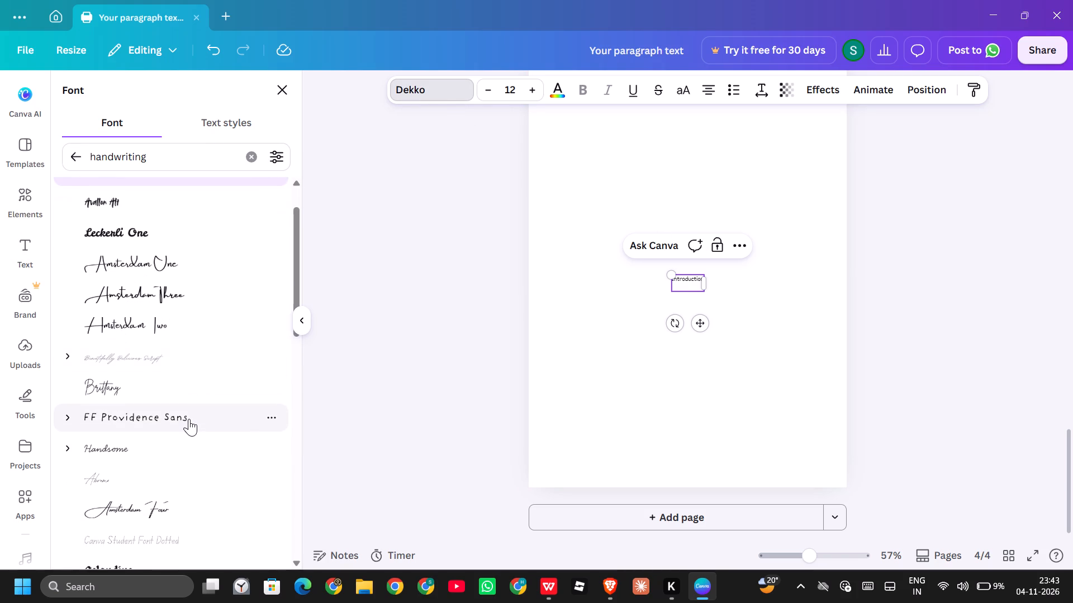
scroll(189, 419, "down", 1)
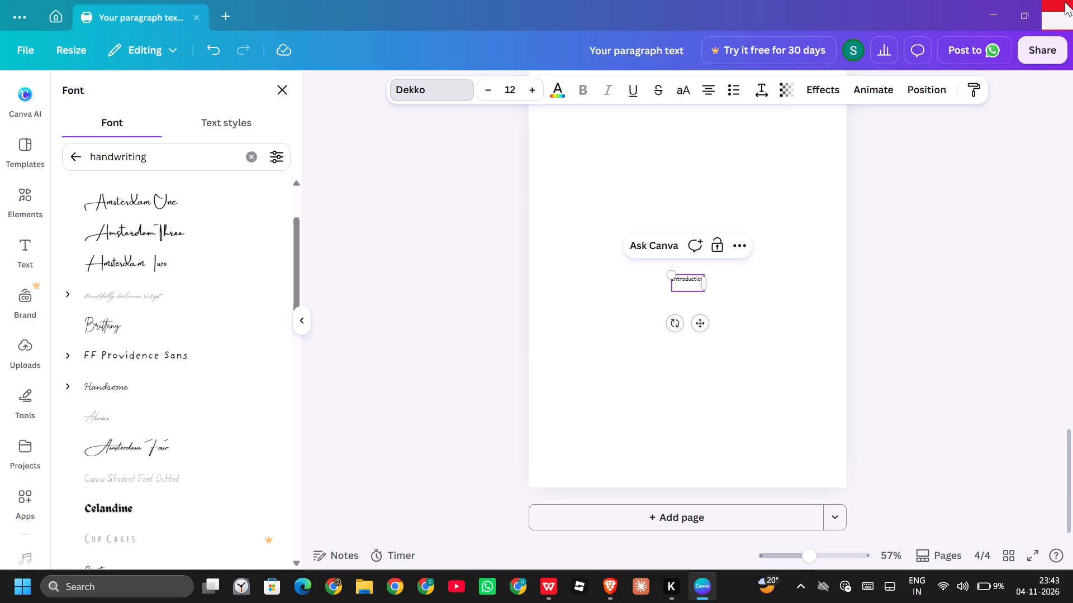
Close the Canva window.
left_click(1065, 2)
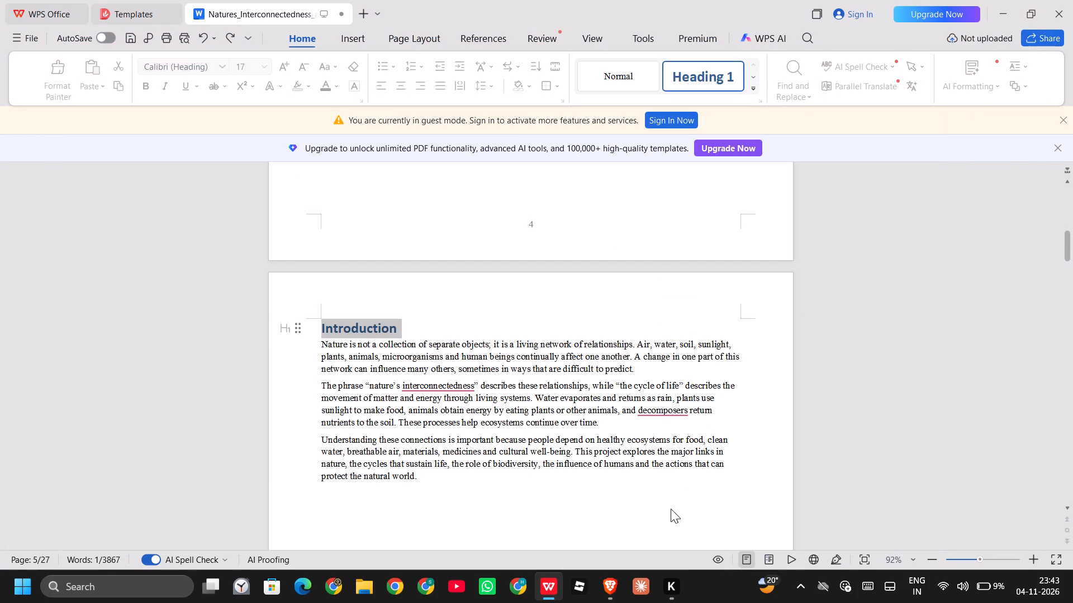